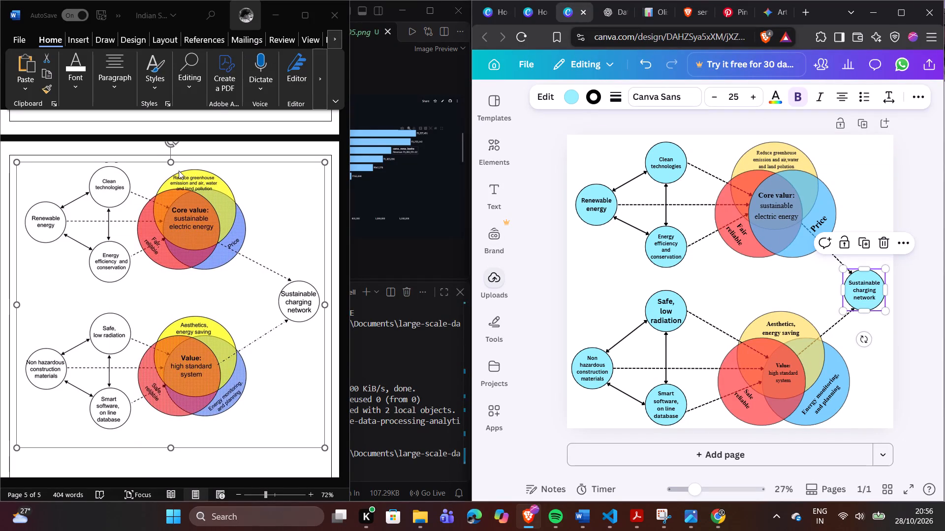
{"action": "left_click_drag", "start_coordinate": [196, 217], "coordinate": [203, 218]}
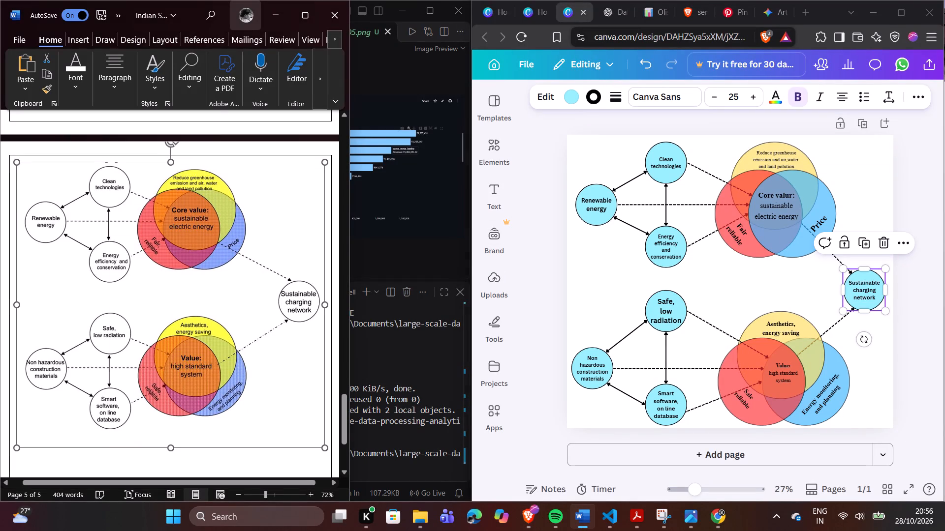
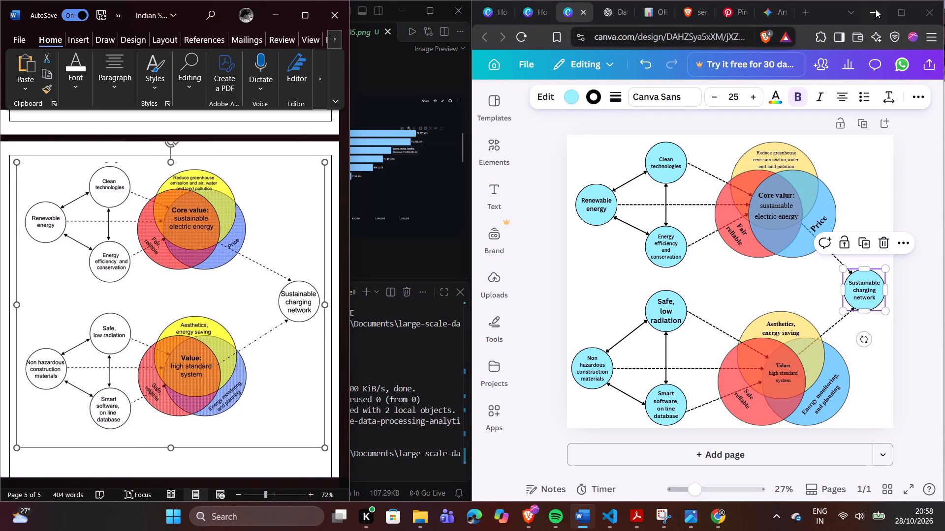
Arrange the windows side by side with the Word document narrower and the Canva browser window wider.
{"action": "left_click", "coordinate": [854, 44]}
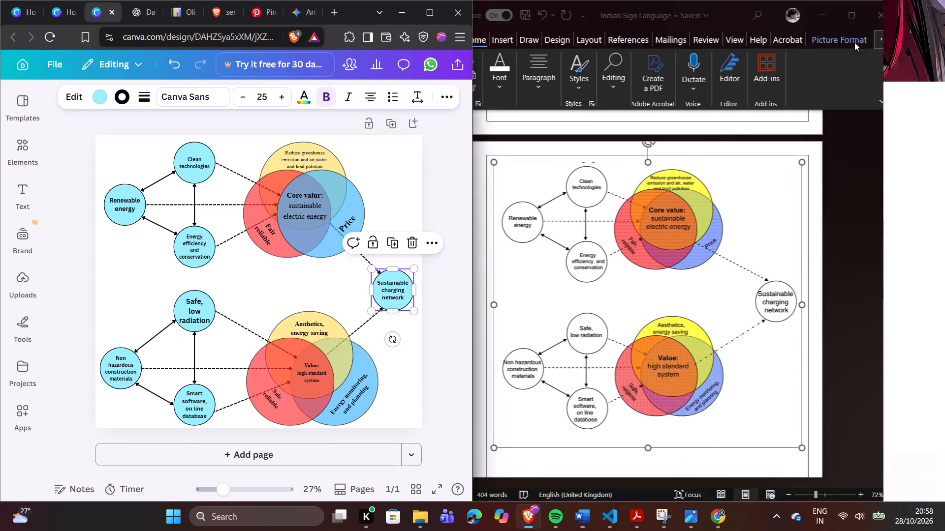
{"action": "left_click", "coordinate": [851, 58]}
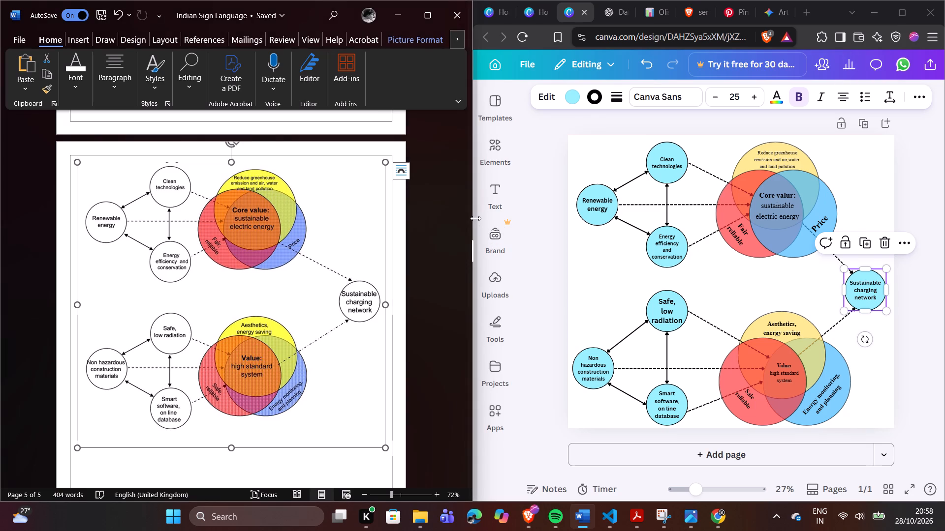
{"action": "left_click_drag", "start_coordinate": [475, 218], "coordinate": [367, 217]}
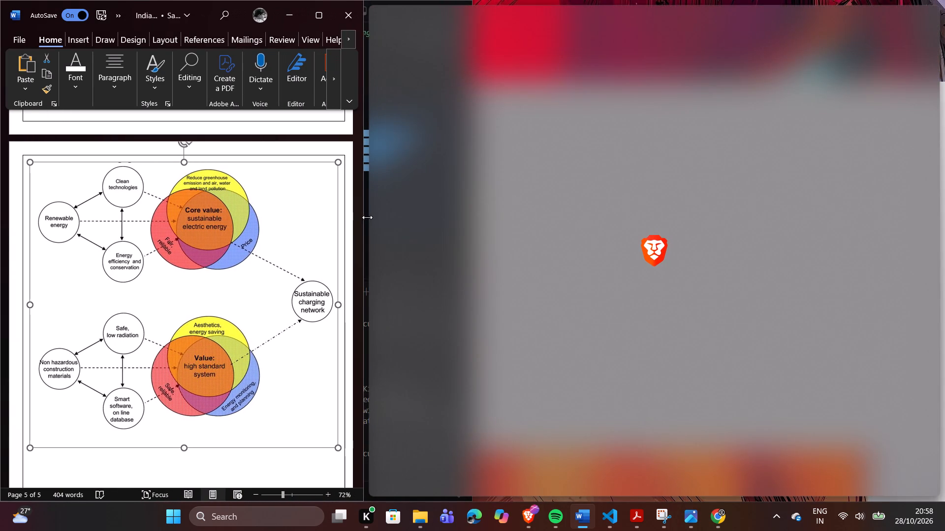
{"action": "left_click_drag", "start_coordinate": [367, 217], "coordinate": [364, 214]}
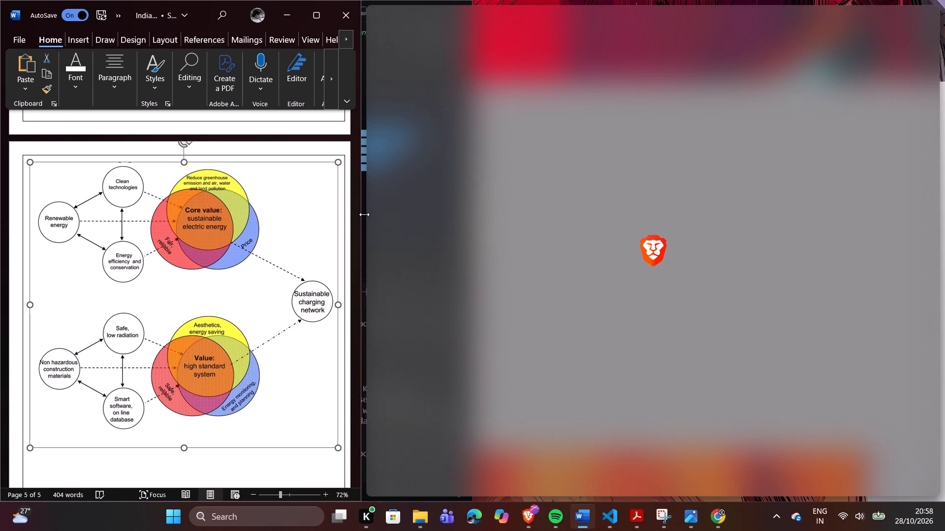
{"action": "left_click_drag", "start_coordinate": [364, 214], "coordinate": [369, 214]}
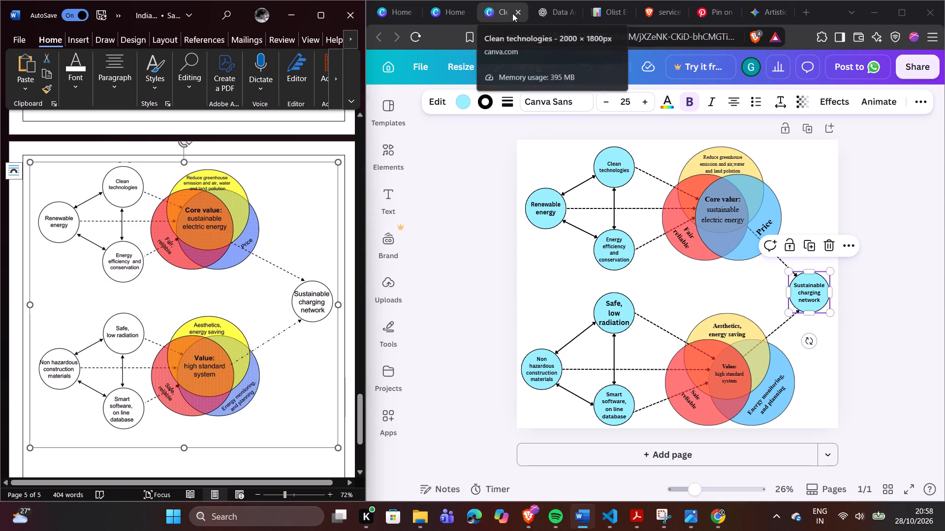
Leave the Clean technologies design for the Canva home page and close the spare Canva tab showing the 2000 × 1800 px custom size setup.
{"action": "left_click", "coordinate": [420, 65]}
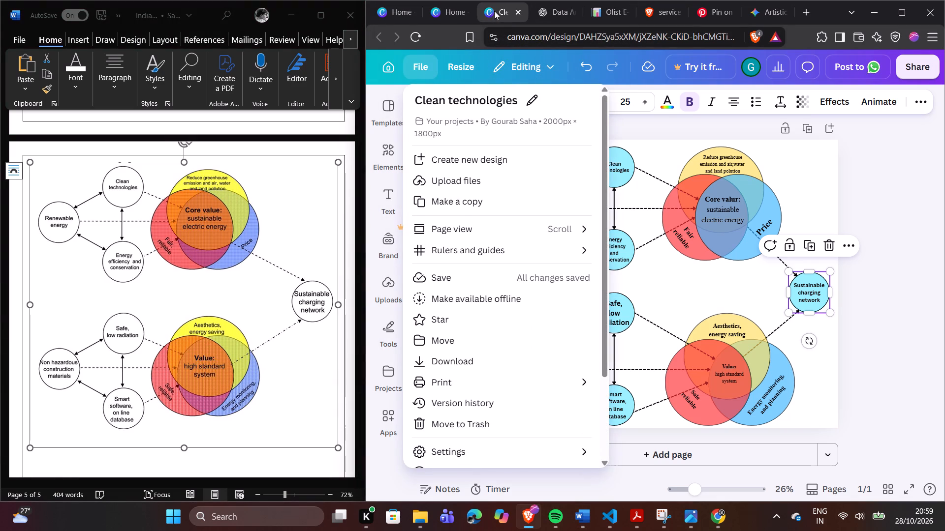
{"action": "left_click", "coordinate": [388, 59]}
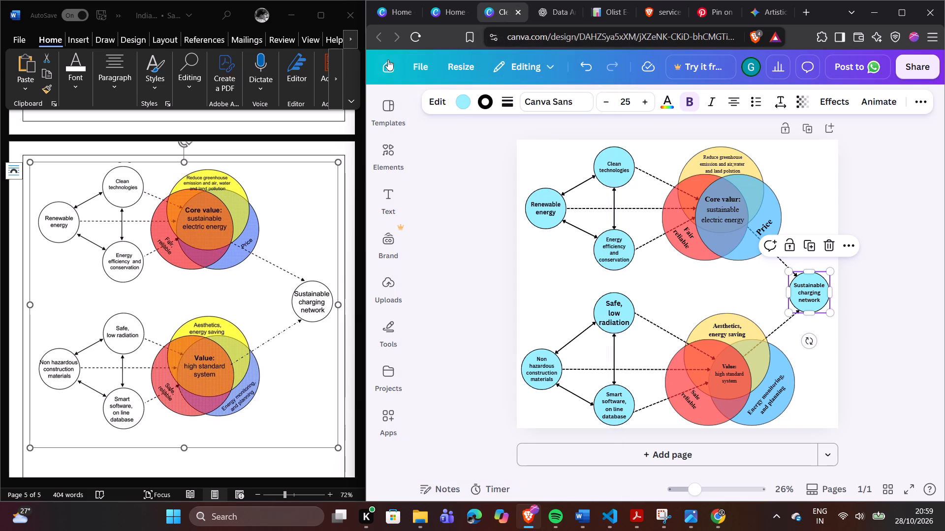
{"action": "left_click", "coordinate": [387, 60]}
{"action": "left_click", "coordinate": [457, 11]}
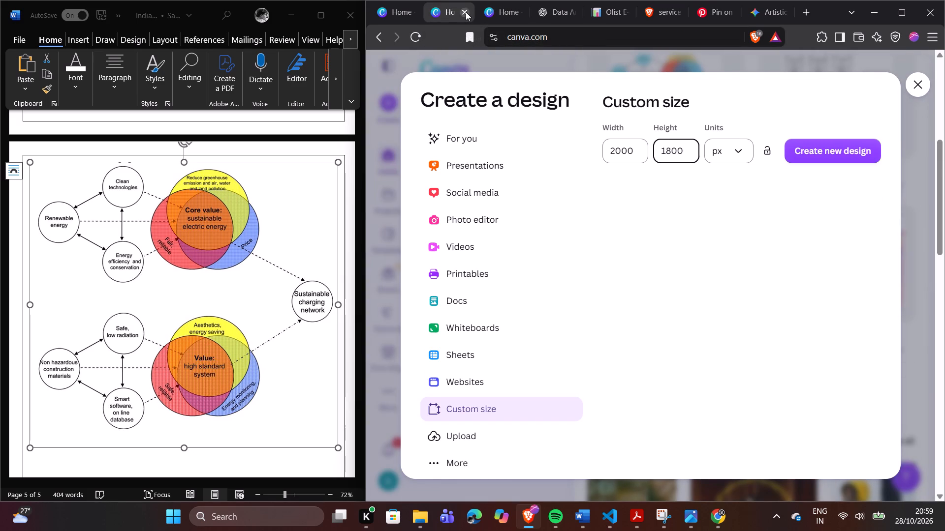
{"action": "left_click", "coordinate": [465, 12]}
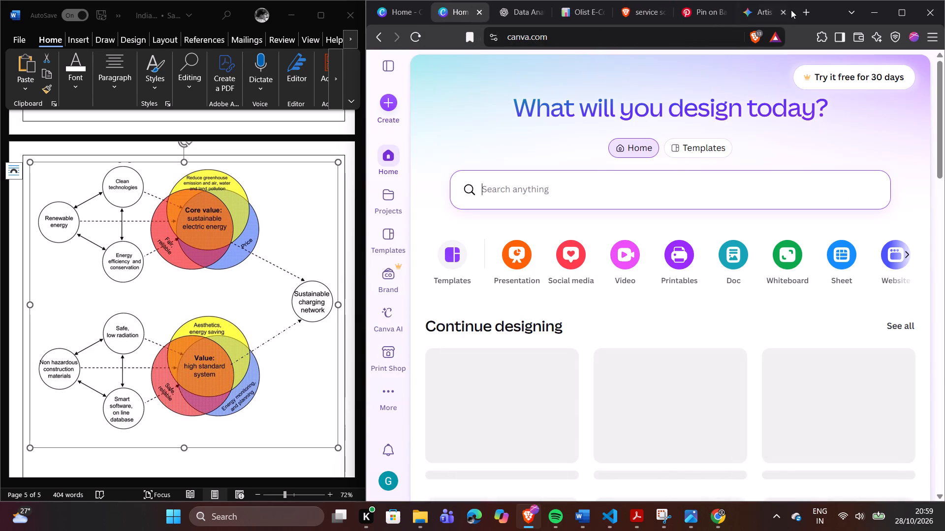
Look through the open image results for "service science management and engineering DIAGRAM" for suitable diagrams, then return to the start of the results.
{"action": "left_click", "coordinate": [702, 9]}
{"action": "left_click", "coordinate": [628, 18]}
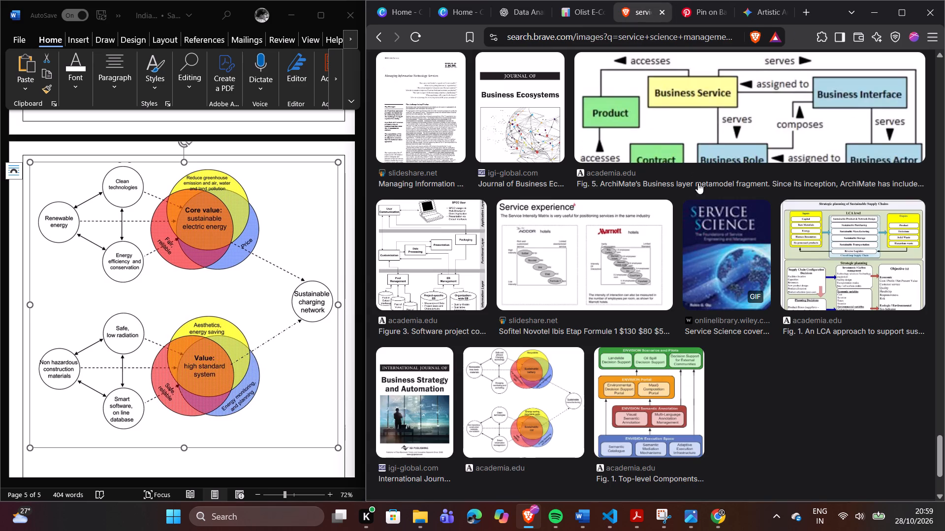
{"action": "scroll", "coordinate": [705, 208], "scroll_direction": "down", "scroll_amount": 6}
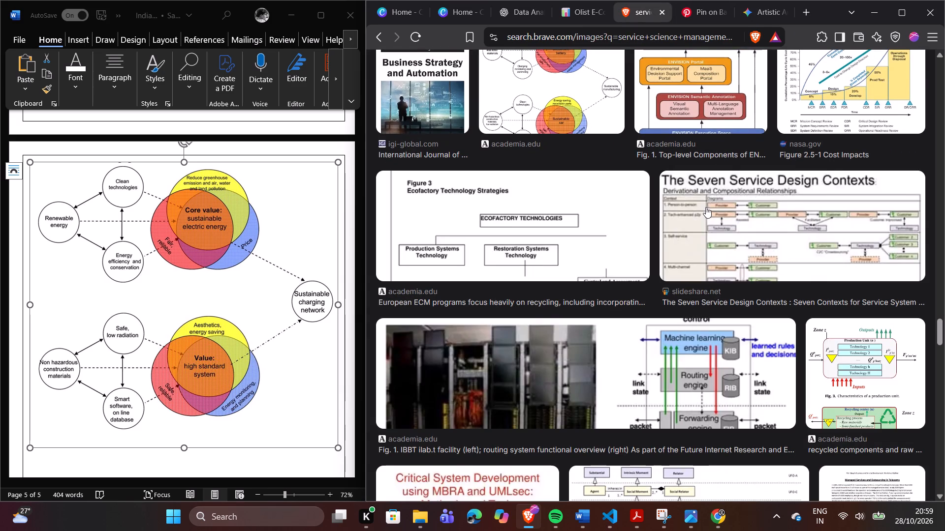
{"action": "scroll", "coordinate": [706, 207], "scroll_direction": "down", "scroll_amount": 6}
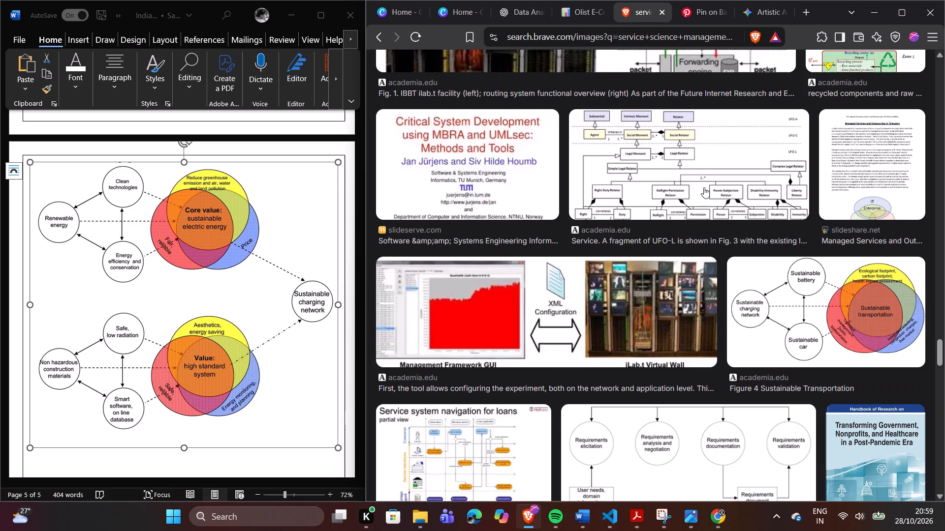
{"action": "scroll", "coordinate": [704, 187], "scroll_direction": "down", "scroll_amount": 4}
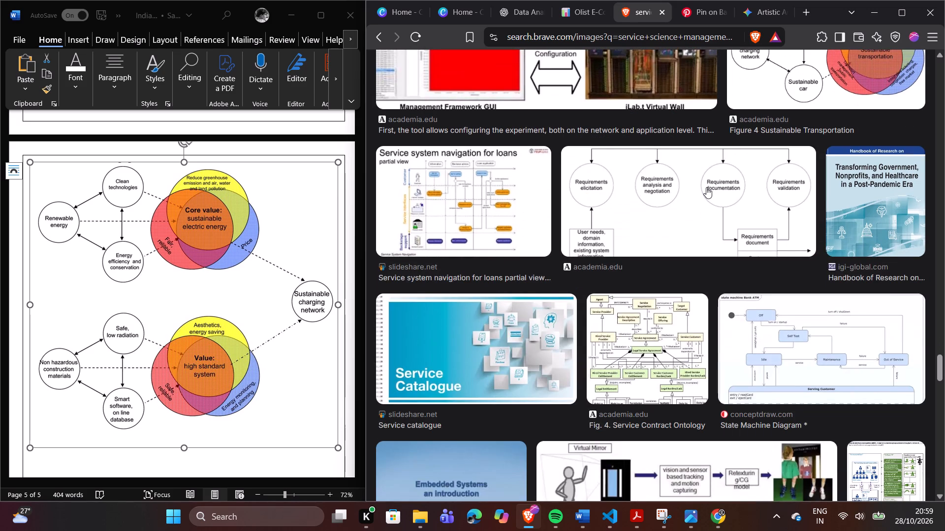
{"action": "scroll", "coordinate": [706, 187], "scroll_direction": "down", "scroll_amount": 4}
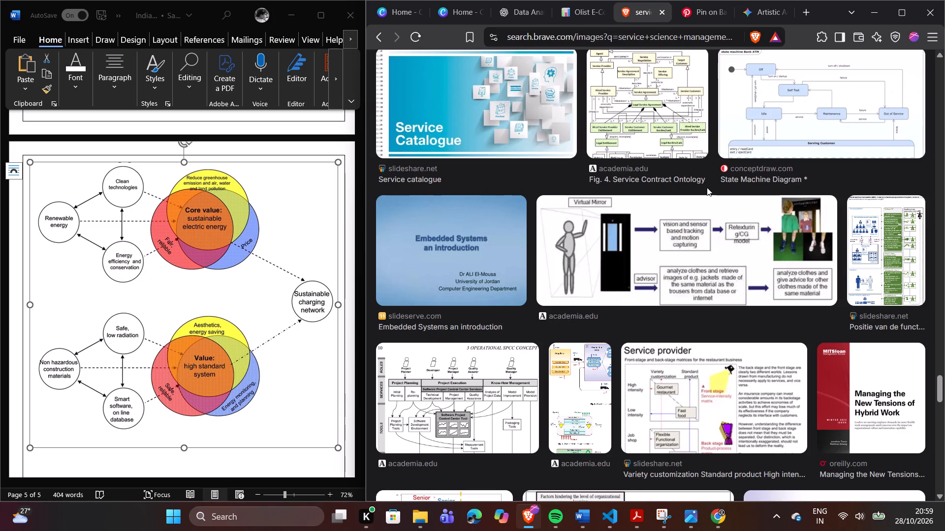
{"action": "scroll", "coordinate": [707, 187], "scroll_direction": "down", "scroll_amount": 5}
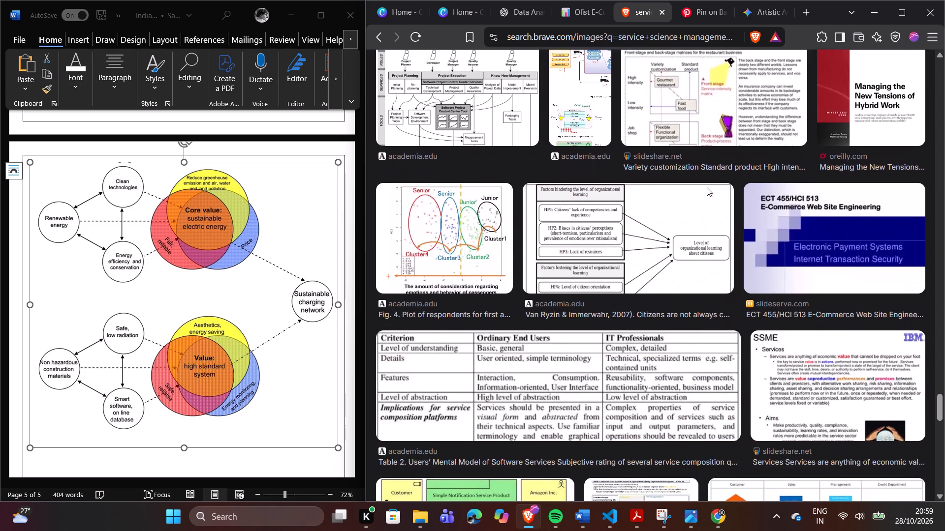
{"action": "scroll", "coordinate": [707, 187], "scroll_direction": "down", "scroll_amount": 2}
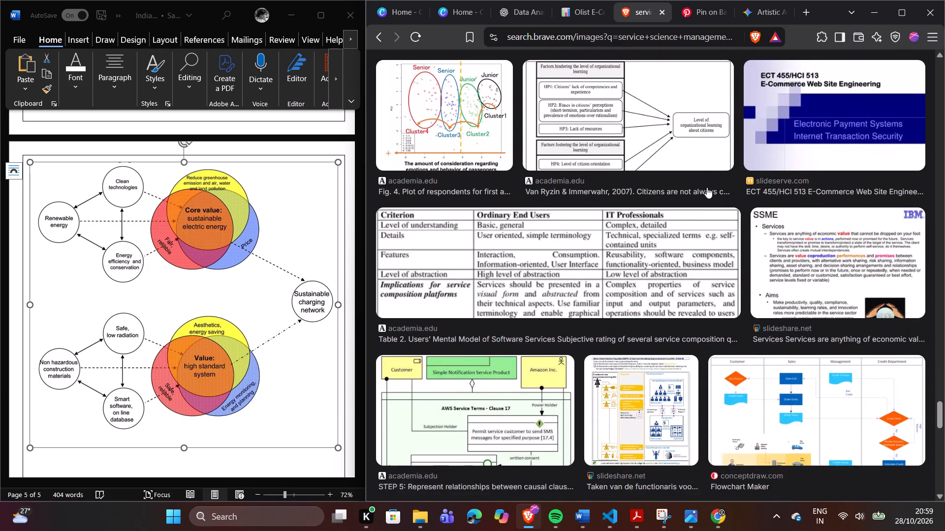
{"action": "scroll", "coordinate": [707, 187], "scroll_direction": "down", "scroll_amount": 12}
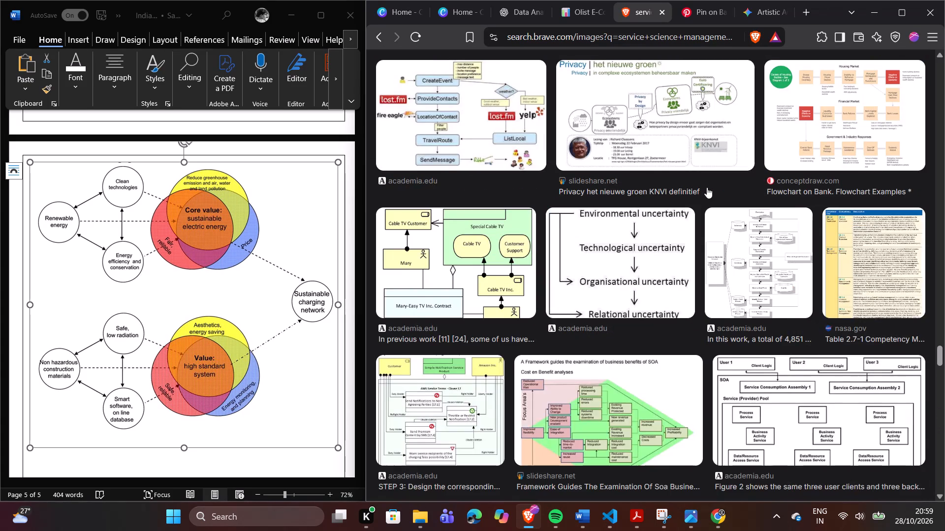
{"action": "scroll", "coordinate": [707, 187], "scroll_direction": "down", "scroll_amount": 6}
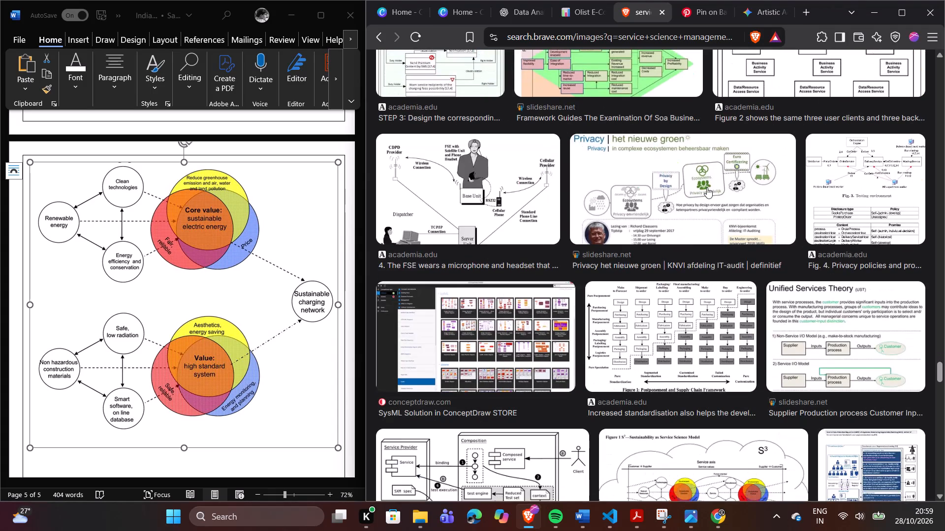
{"action": "scroll", "coordinate": [707, 187], "scroll_direction": "down", "scroll_amount": 5}
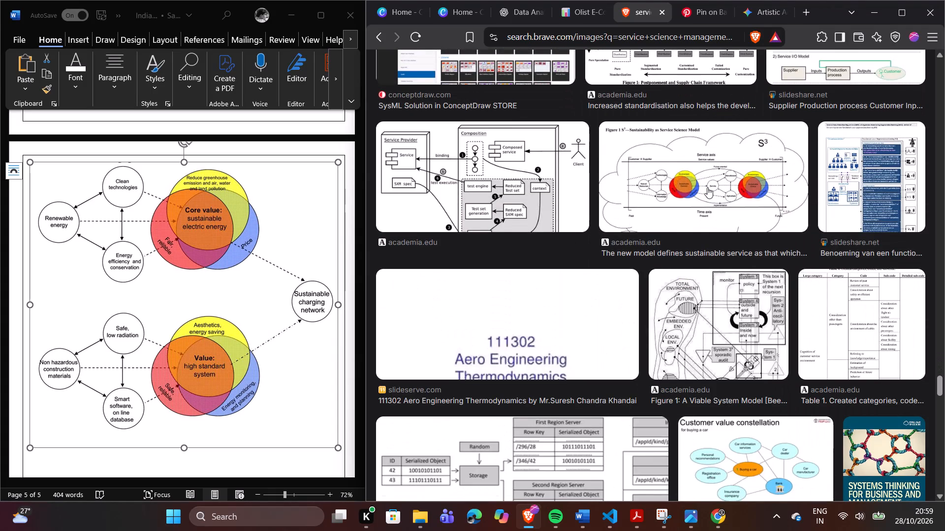
{"action": "scroll", "coordinate": [707, 187], "scroll_direction": "down", "scroll_amount": 5}
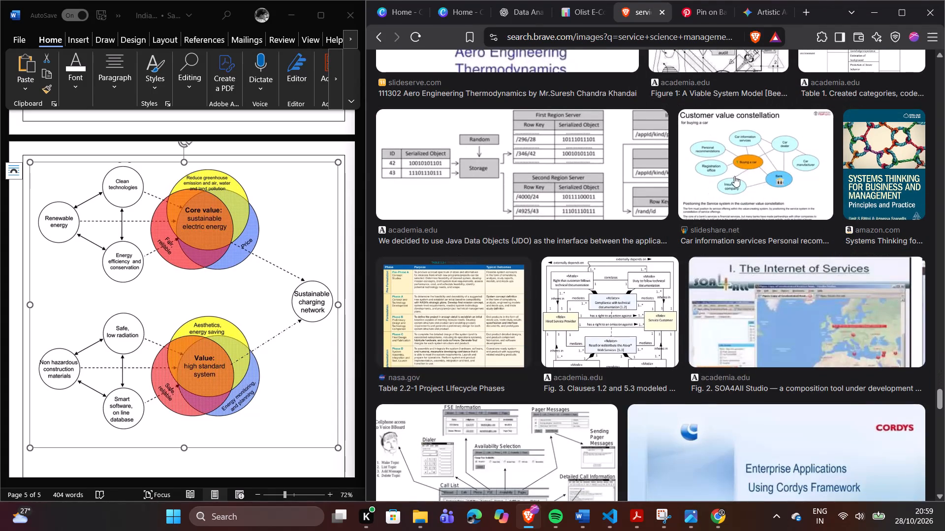
{"action": "scroll", "coordinate": [791, 165], "scroll_direction": "down", "scroll_amount": 4}
{"action": "scroll", "coordinate": [792, 163], "scroll_direction": "up", "scroll_amount": 13}
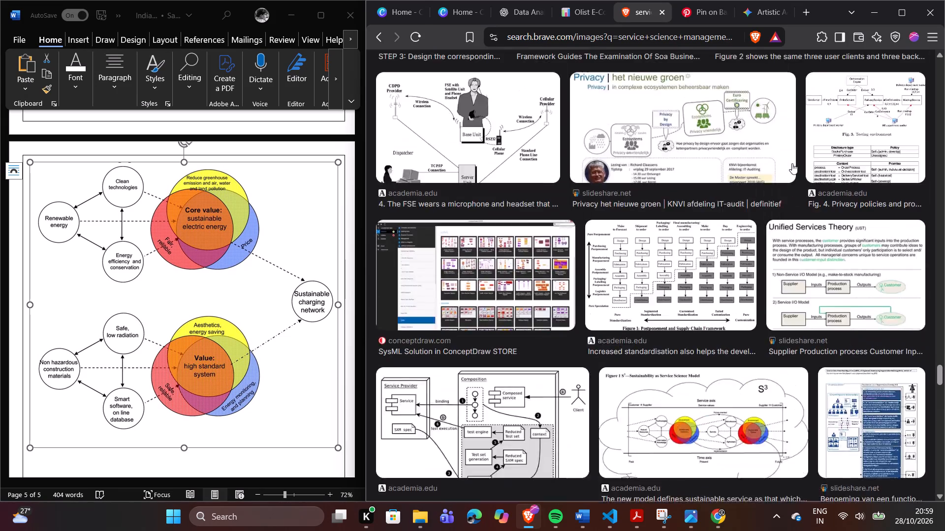
{"action": "scroll", "coordinate": [792, 163], "scroll_direction": "up", "scroll_amount": 20}
{"action": "scroll", "coordinate": [792, 163], "scroll_direction": "up", "scroll_amount": 10}
{"action": "left_click", "coordinate": [944, 233]}
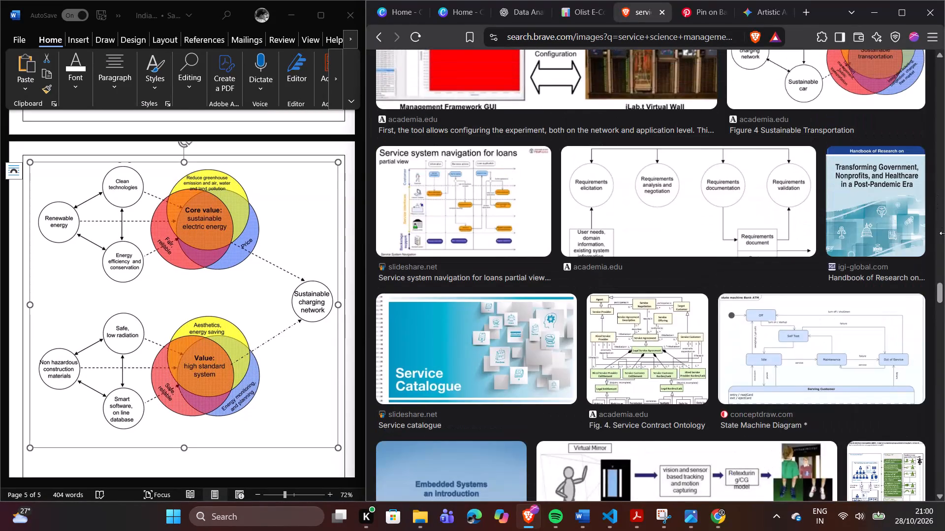
{"action": "left_click_drag", "start_coordinate": [940, 231], "coordinate": [942, 230]}
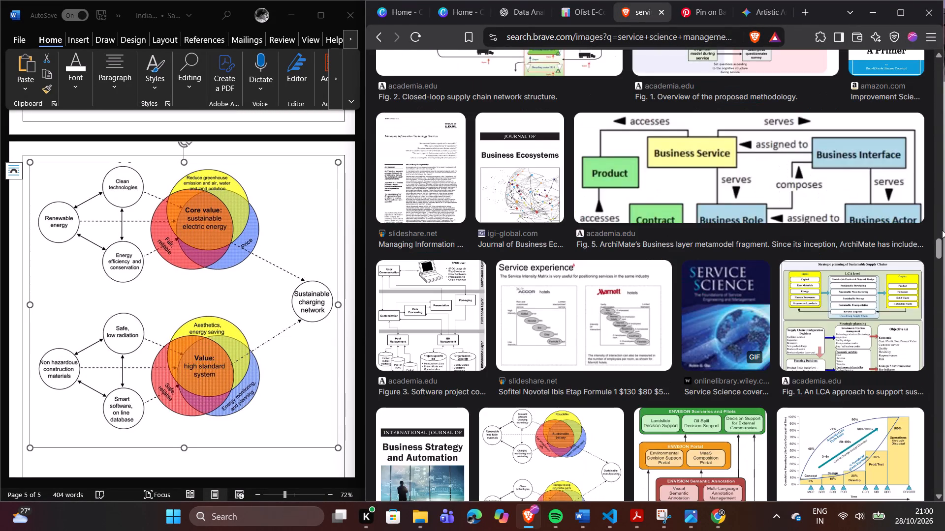
{"action": "left_click_drag", "start_coordinate": [942, 230], "coordinate": [934, 71]}
{"action": "left_click", "coordinate": [934, 59]}
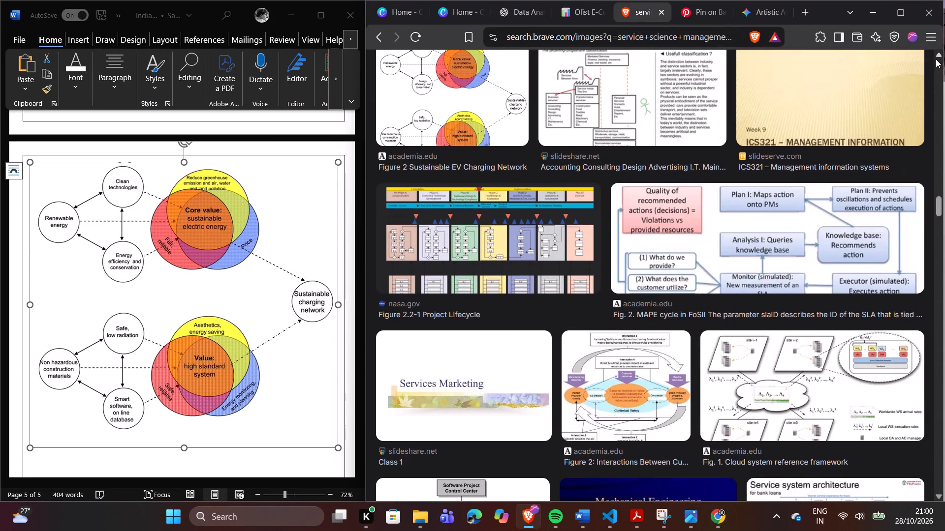
{"action": "left_click", "coordinate": [937, 59]}
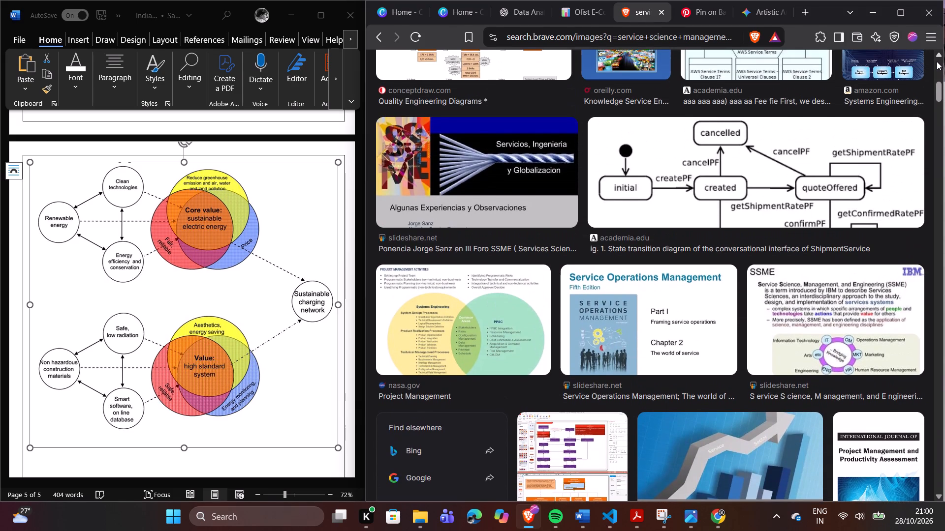
{"action": "left_click", "coordinate": [936, 62]}
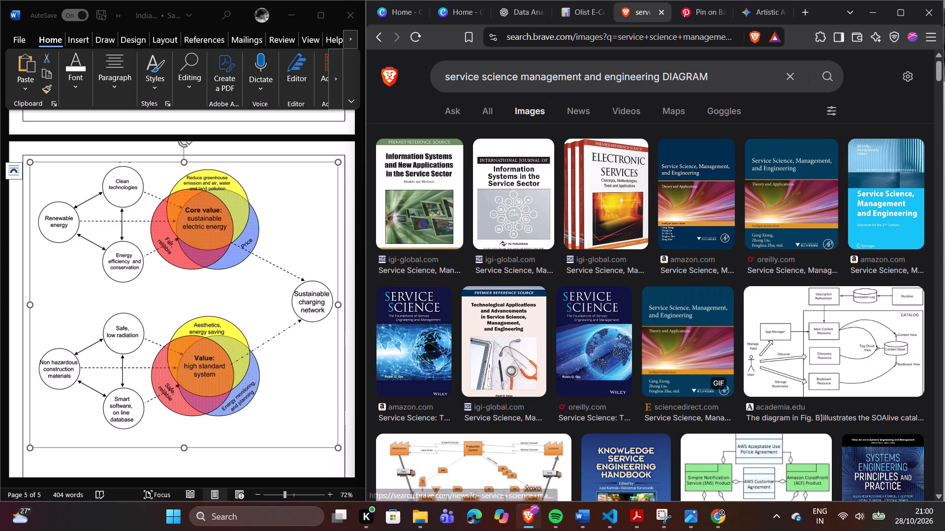
Shorten the image search query to "service science DIAGRAM" and run the search.
{"action": "left_click_drag", "start_coordinate": [730, 70], "coordinate": [715, 69]}
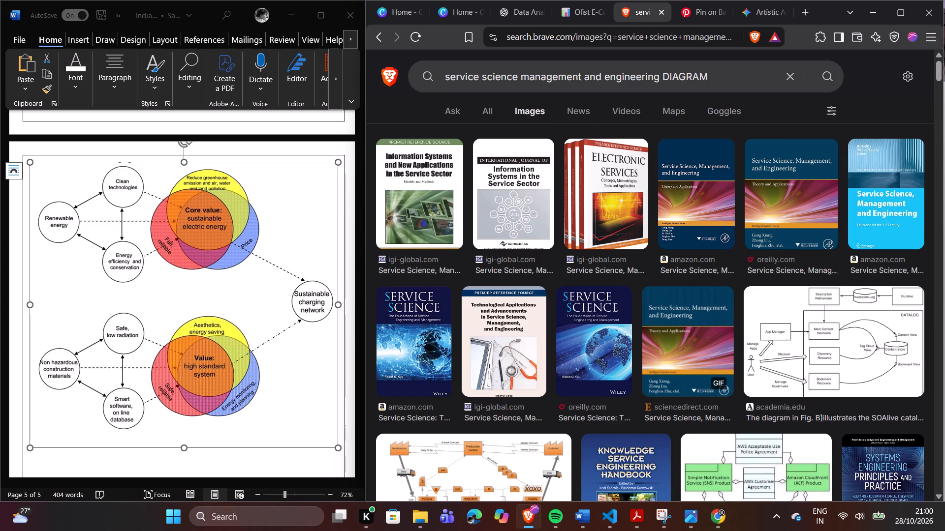
{"action": "left_click_drag", "start_coordinate": [715, 69], "coordinate": [544, 72]}
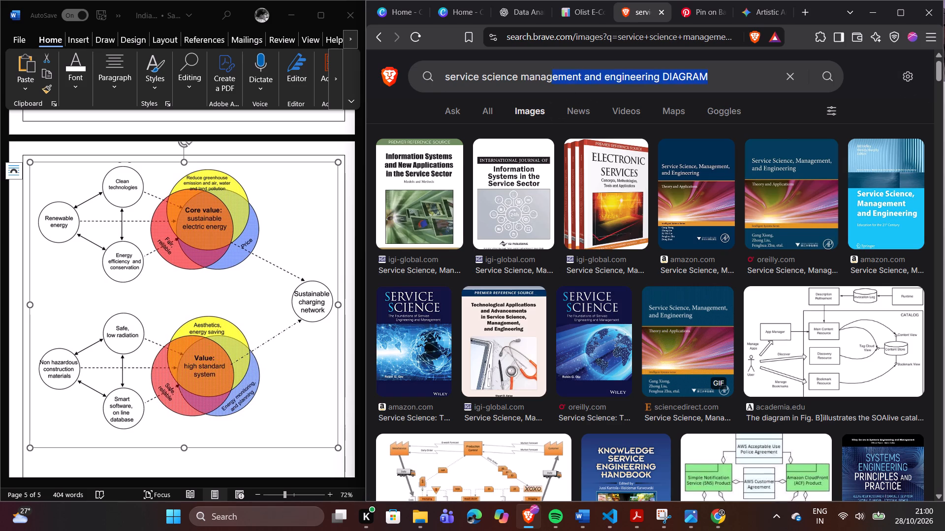
{"action": "left_click_drag", "start_coordinate": [544, 72], "coordinate": [520, 69]}
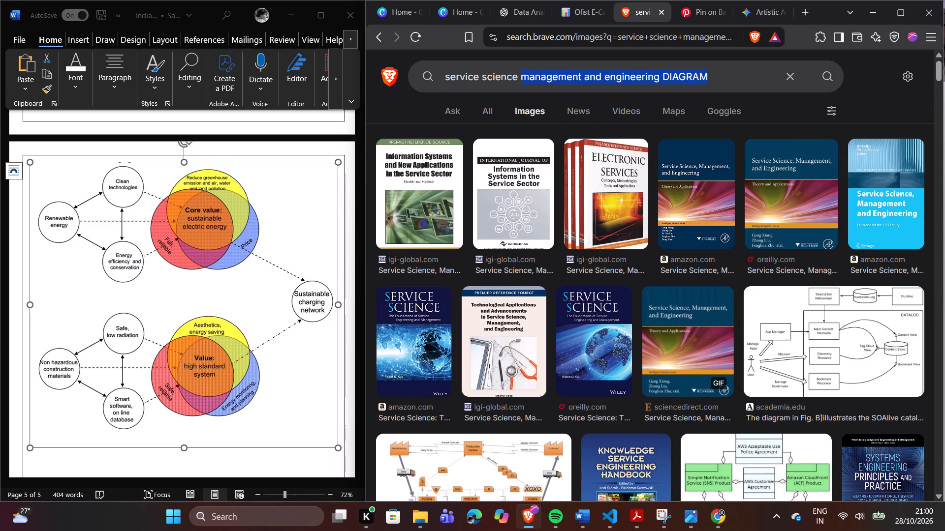
{"action": "triple_click", "coordinate": [656, 80]}
{"action": "left_click_drag", "start_coordinate": [658, 79], "coordinate": [543, 82]}
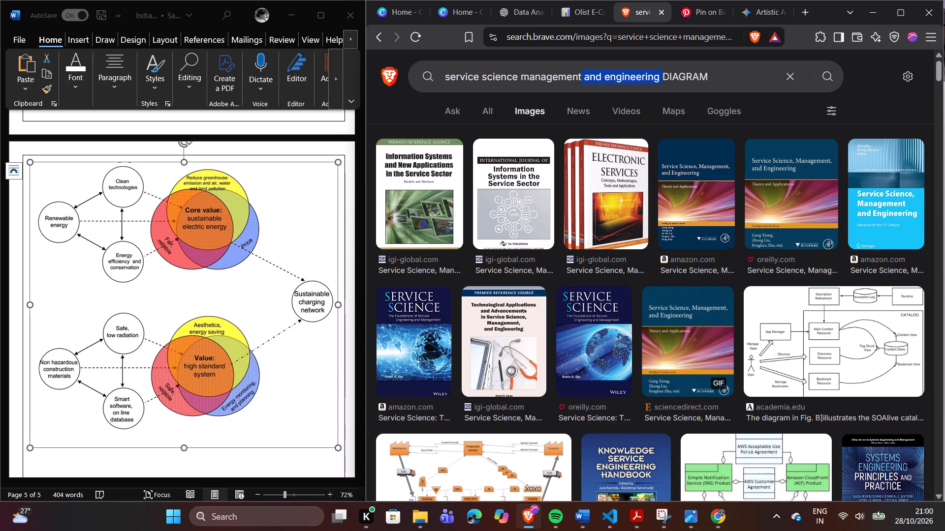
{"action": "key", "text": "BackSpace"}
{"action": "key", "text": "Return"}
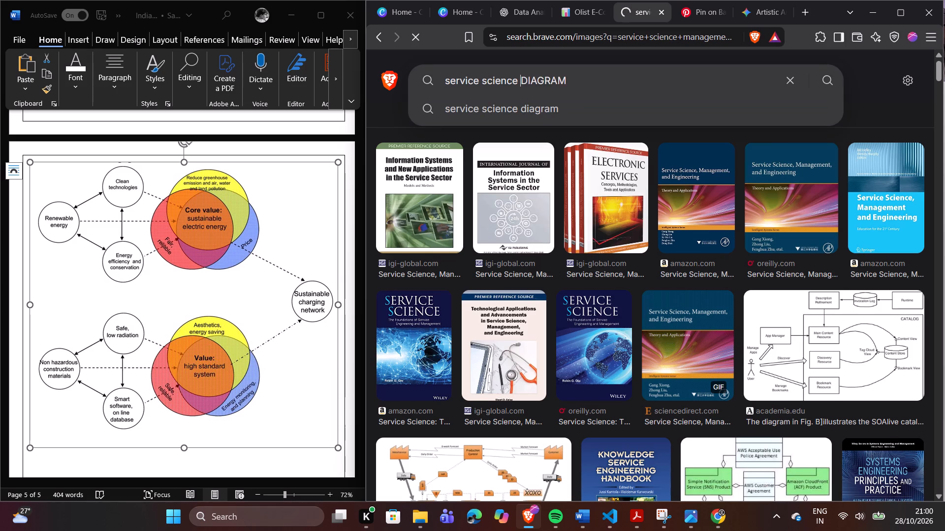
{"action": "left_click", "coordinate": [593, 103]}
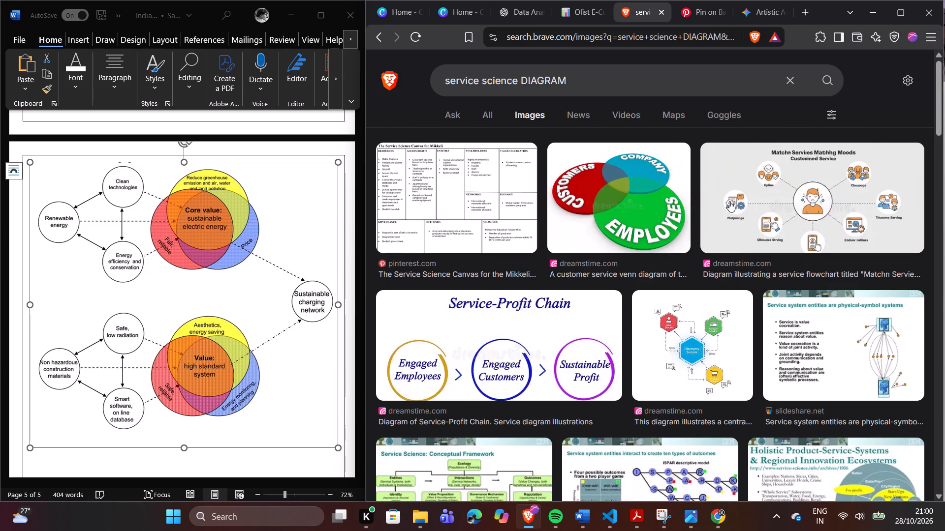
Look through the image results for "service science DIAGRAM" for suitable diagrams and return to the start of the results.
{"action": "scroll", "coordinate": [722, 187], "scroll_direction": "down", "scroll_amount": 5}
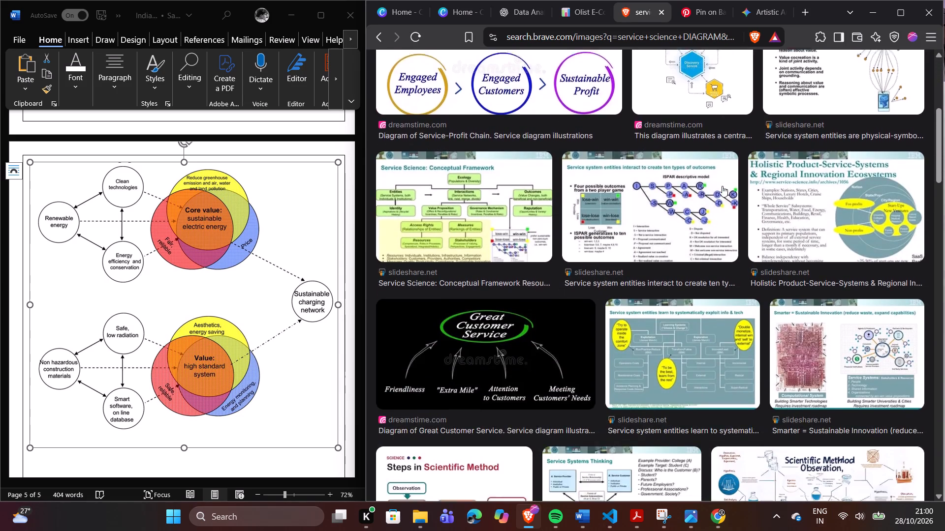
{"action": "scroll", "coordinate": [722, 186], "scroll_direction": "down", "scroll_amount": 7}
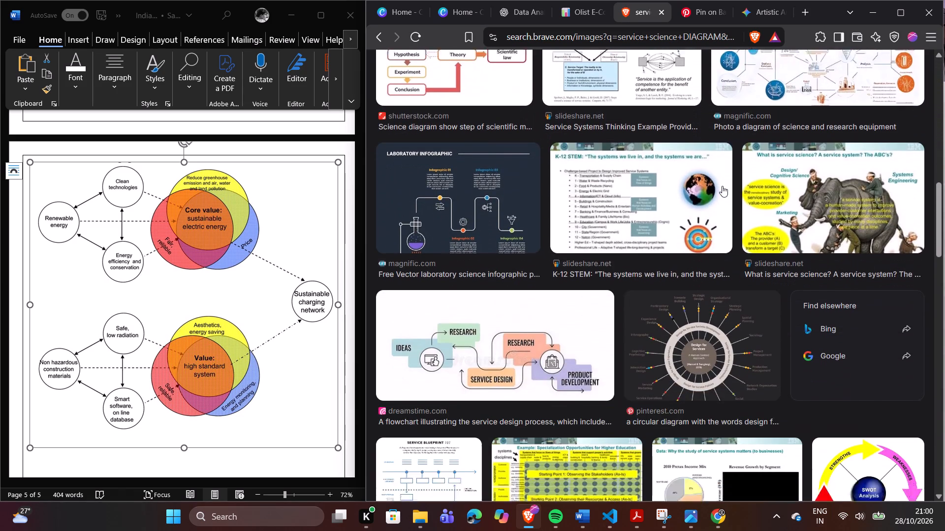
{"action": "scroll", "coordinate": [722, 186], "scroll_direction": "down", "scroll_amount": 5}
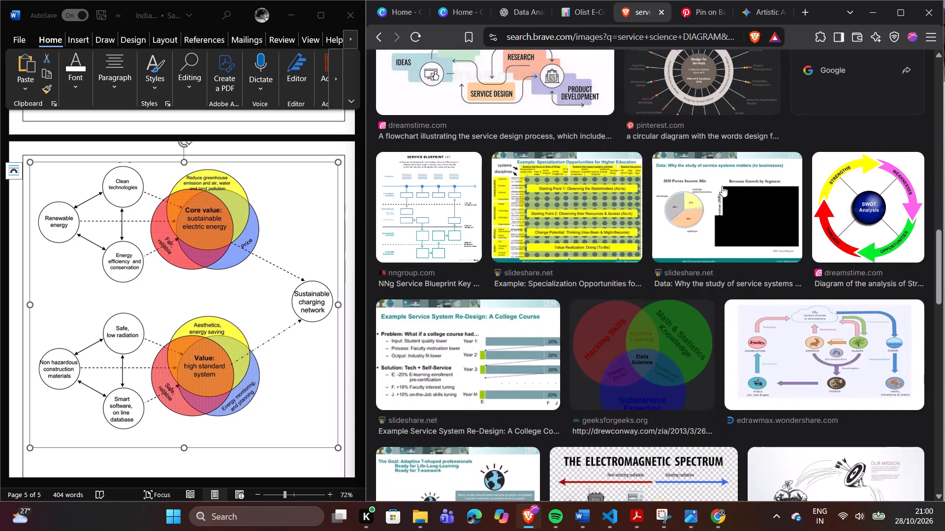
{"action": "scroll", "coordinate": [722, 186], "scroll_direction": "up", "scroll_amount": 5}
{"action": "scroll", "coordinate": [638, 118], "scroll_direction": "up", "scroll_amount": 17}
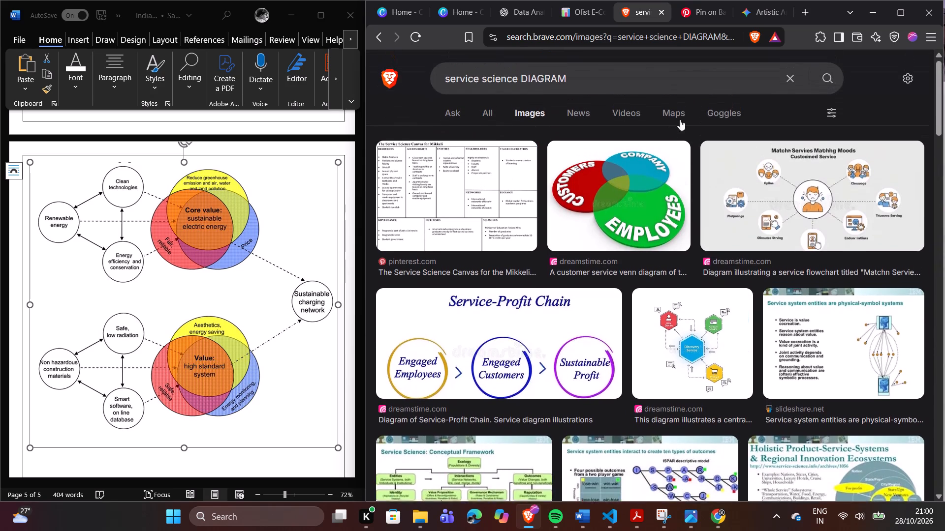
{"action": "scroll", "coordinate": [680, 119], "scroll_direction": "up", "scroll_amount": 4}
Extend the image search query to "it service science DIAGRAM" and run the search.
{"action": "left_click", "coordinate": [444, 85]}
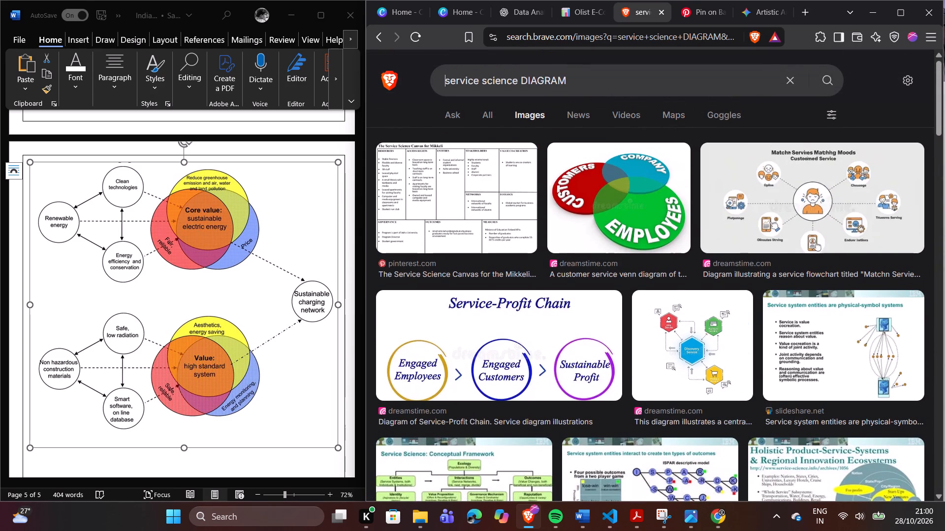
{"action": "type", "text": "it"}
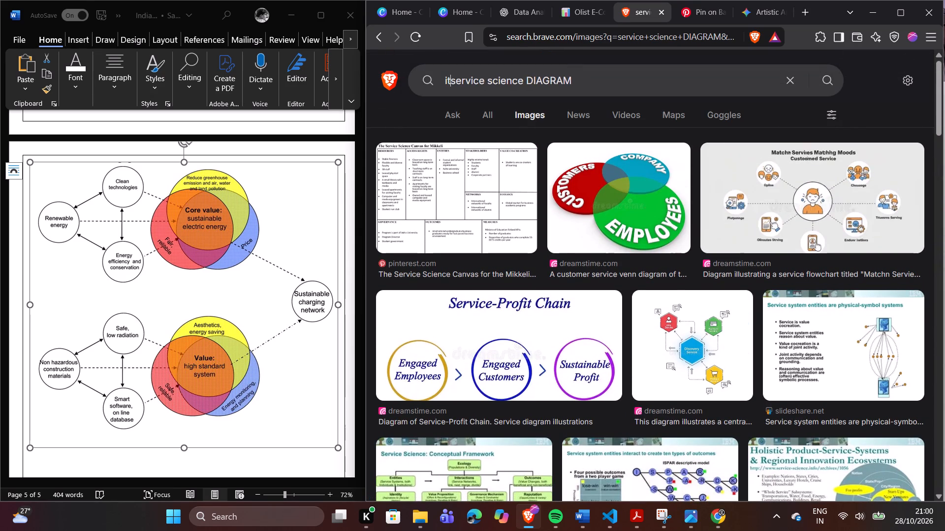
{"action": "key", "text": "space"}
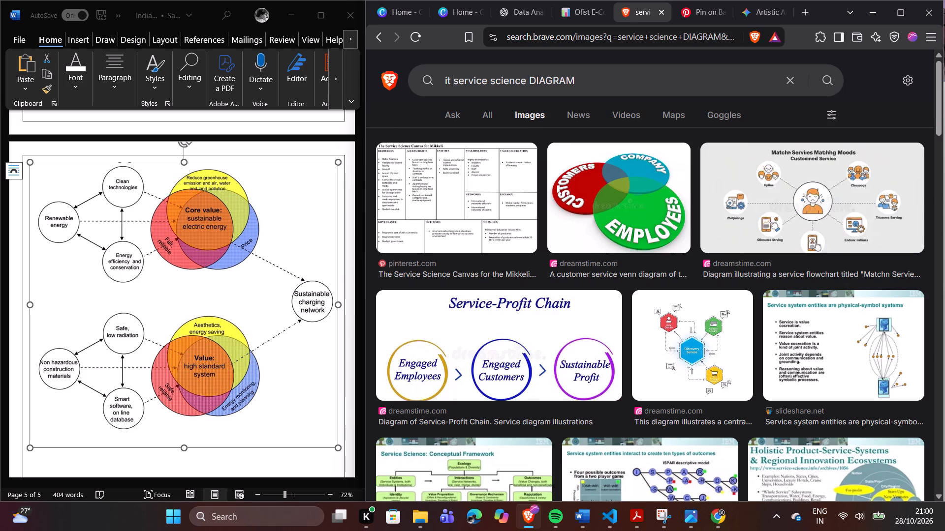
{"action": "key", "text": "Return"}
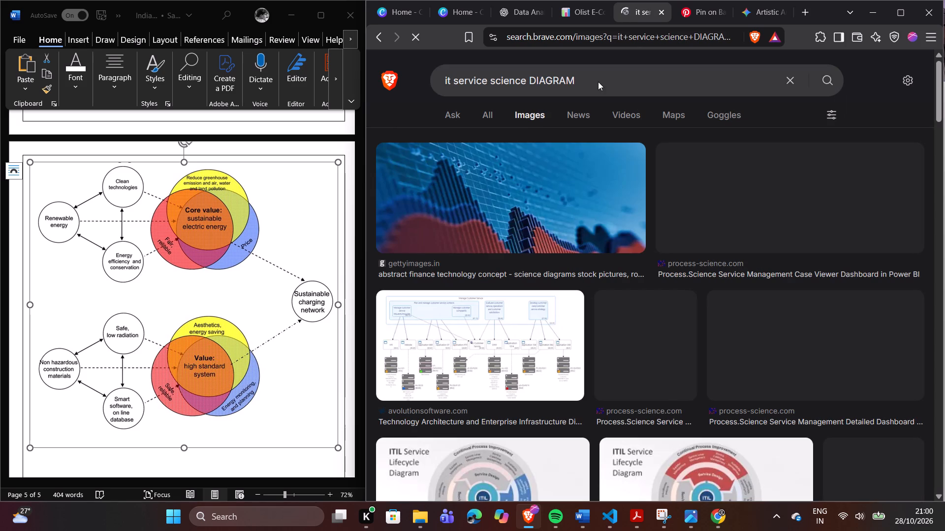
Look through the image results for "it service science DIAGRAM" for a suitable diagram or infographic template.
{"action": "scroll", "coordinate": [721, 180], "scroll_direction": "down", "scroll_amount": 5}
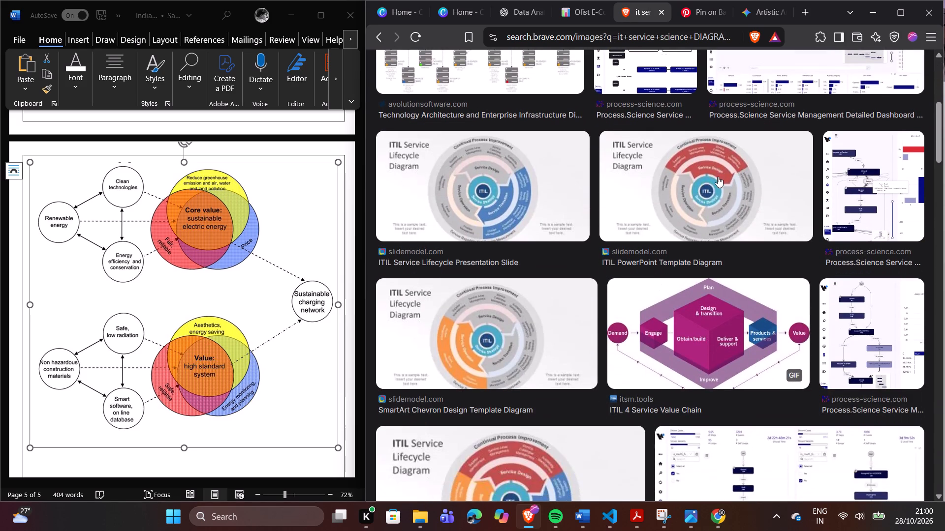
{"action": "scroll", "coordinate": [717, 176], "scroll_direction": "down", "scroll_amount": 4}
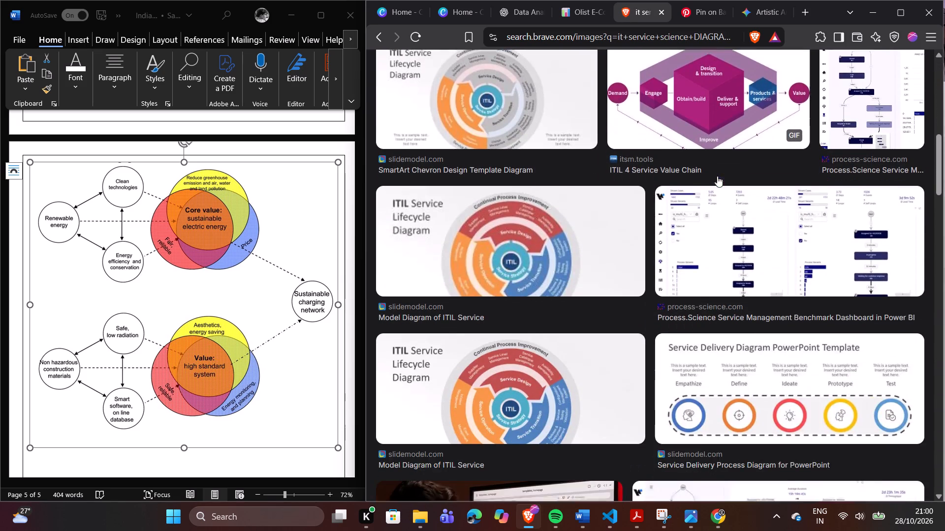
{"action": "scroll", "coordinate": [717, 176], "scroll_direction": "down", "scroll_amount": 9}
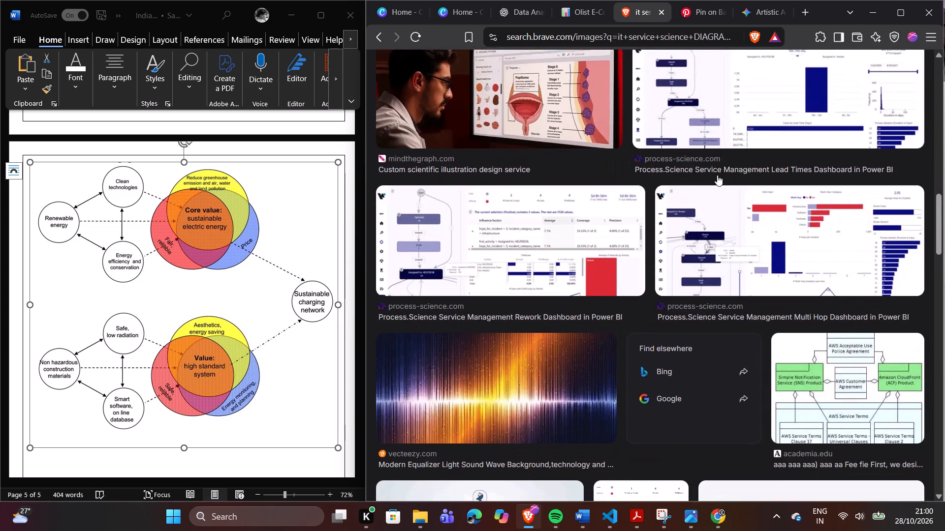
{"action": "scroll", "coordinate": [717, 175], "scroll_direction": "down", "scroll_amount": 5}
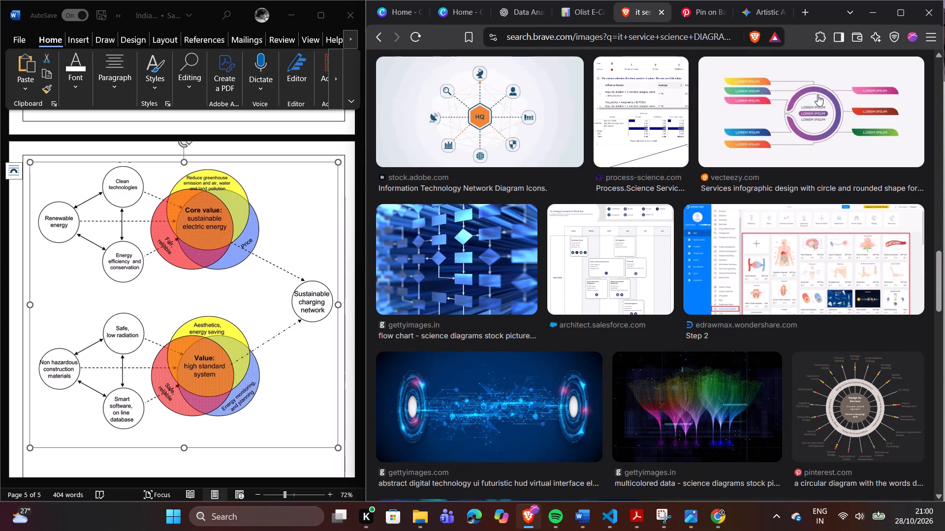
{"action": "scroll", "coordinate": [817, 95], "scroll_direction": "down", "scroll_amount": 11}
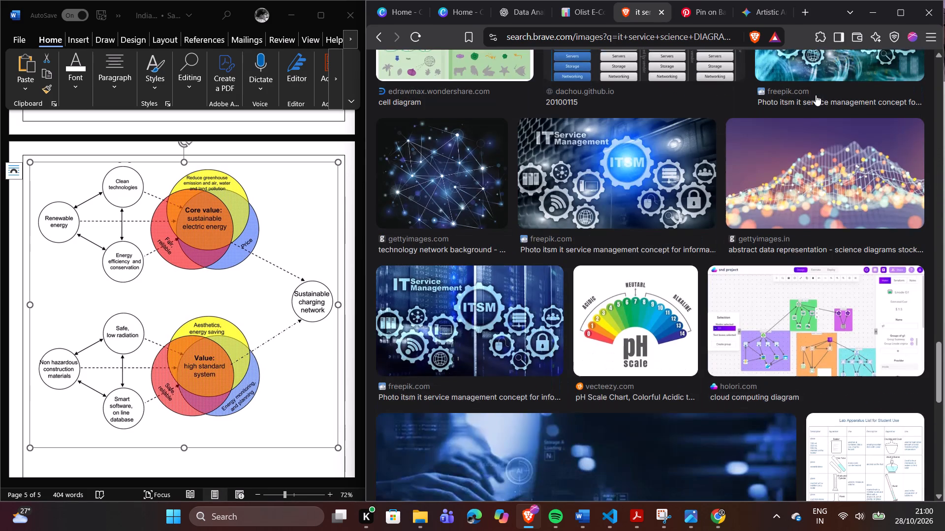
{"action": "scroll", "coordinate": [640, 303], "scroll_direction": "down", "scroll_amount": 3}
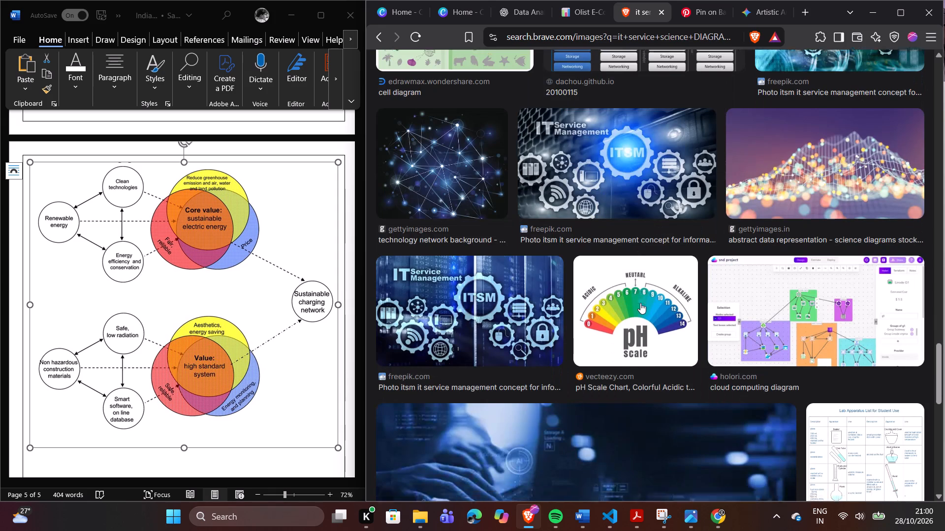
{"action": "scroll", "coordinate": [640, 303], "scroll_direction": "down", "scroll_amount": 3}
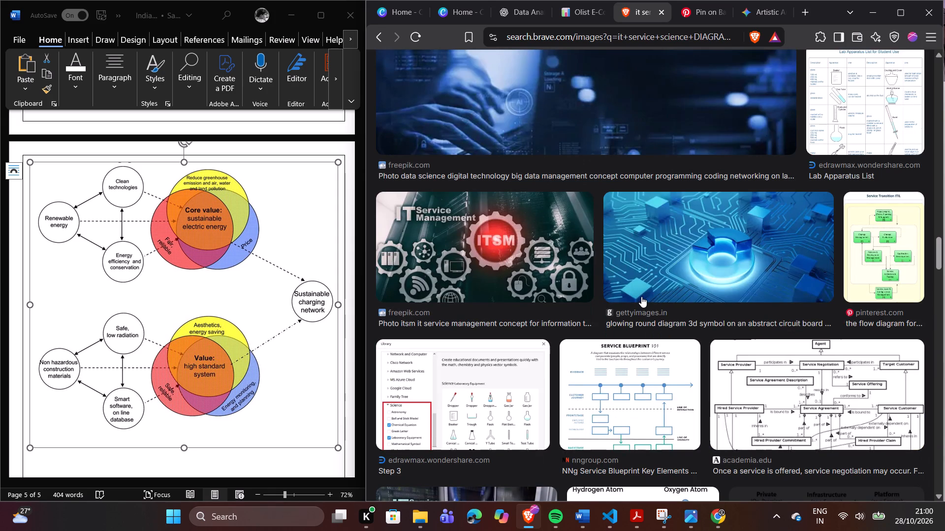
{"action": "scroll", "coordinate": [642, 295], "scroll_direction": "down", "scroll_amount": 5}
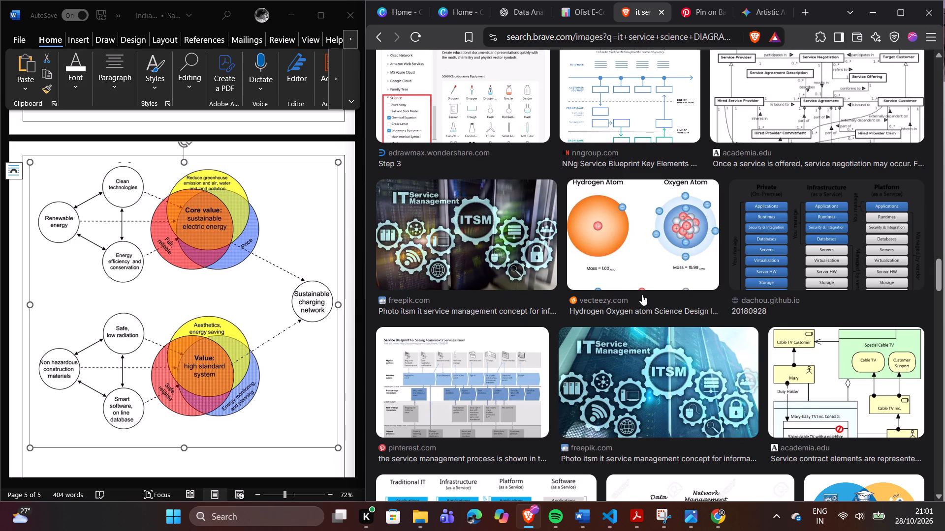
{"action": "scroll", "coordinate": [642, 295], "scroll_direction": "down", "scroll_amount": 5}
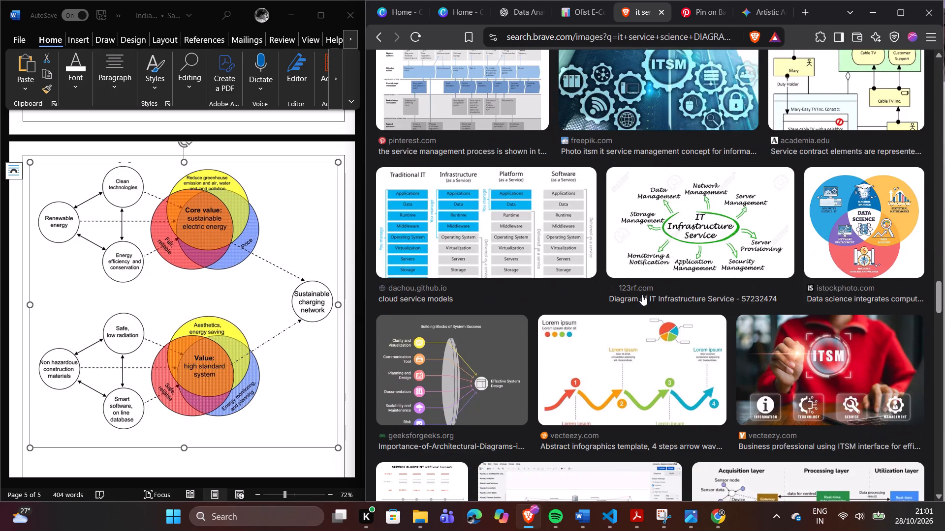
{"action": "scroll", "coordinate": [642, 295], "scroll_direction": "down", "scroll_amount": 9}
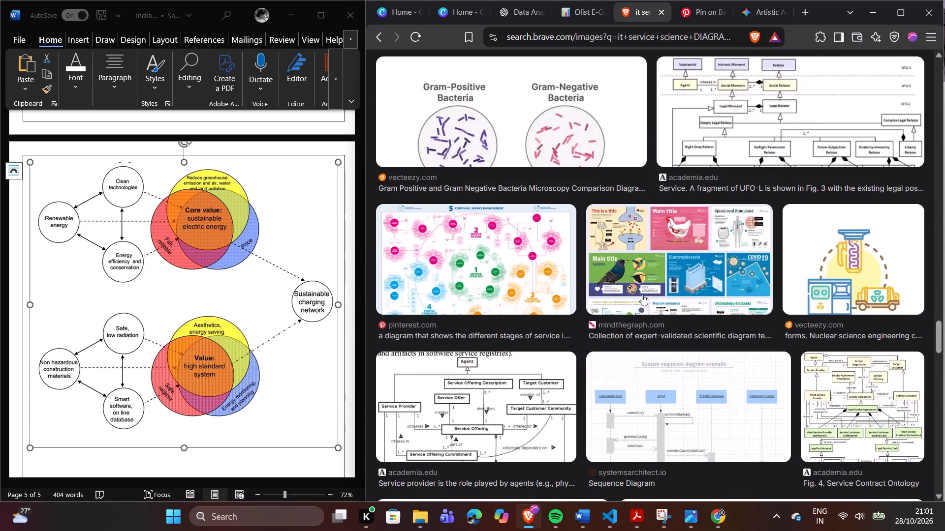
{"action": "scroll", "coordinate": [642, 295], "scroll_direction": "down", "scroll_amount": 6}
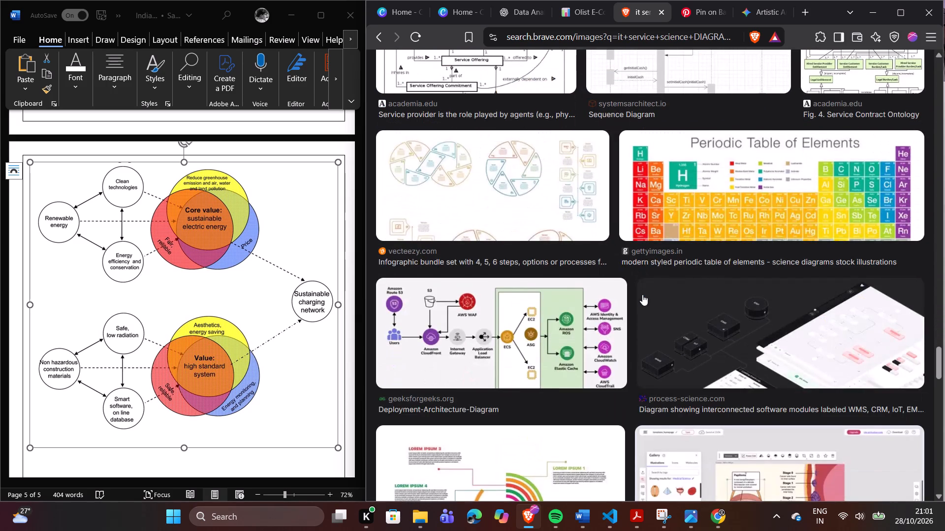
{"action": "scroll", "coordinate": [642, 295], "scroll_direction": "down", "scroll_amount": 5}
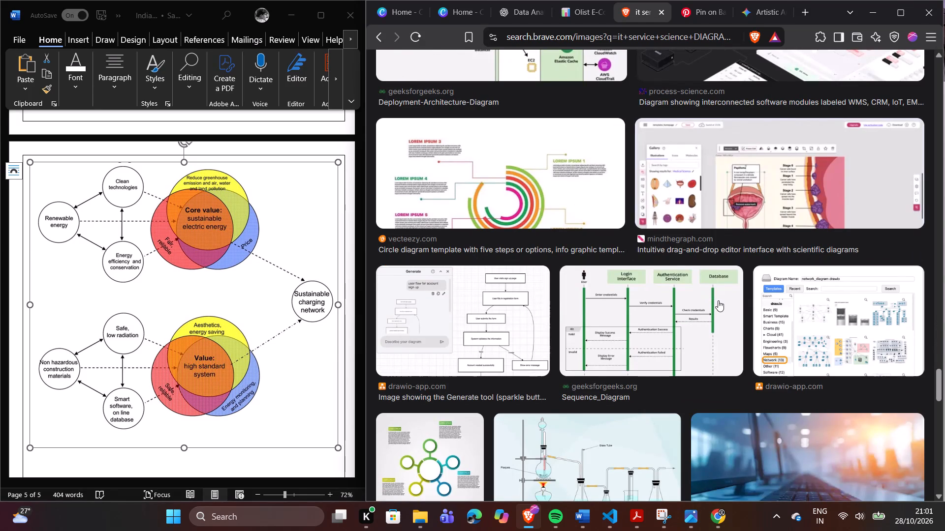
Open the preview of the vecteezy circle diagram template with five steps or options and copy its image.
{"action": "left_click", "coordinate": [547, 187]}
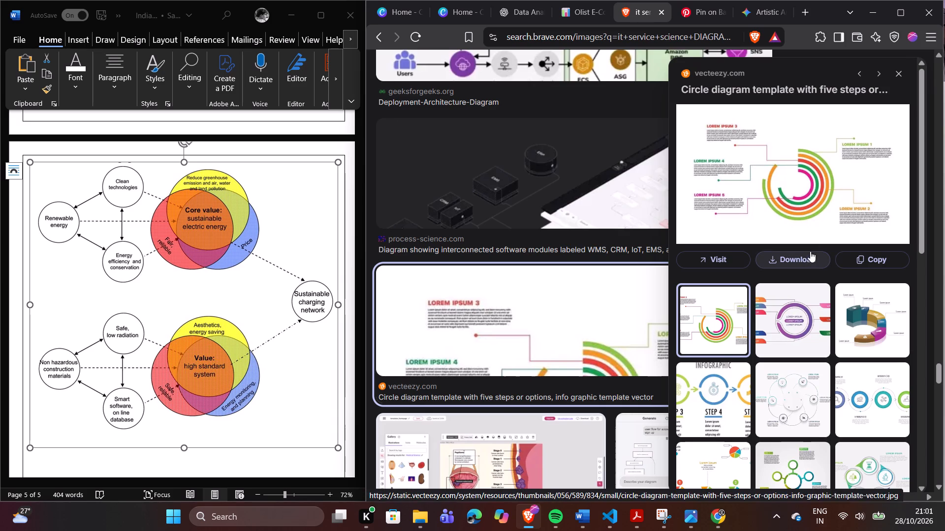
{"action": "left_click", "coordinate": [799, 216]}
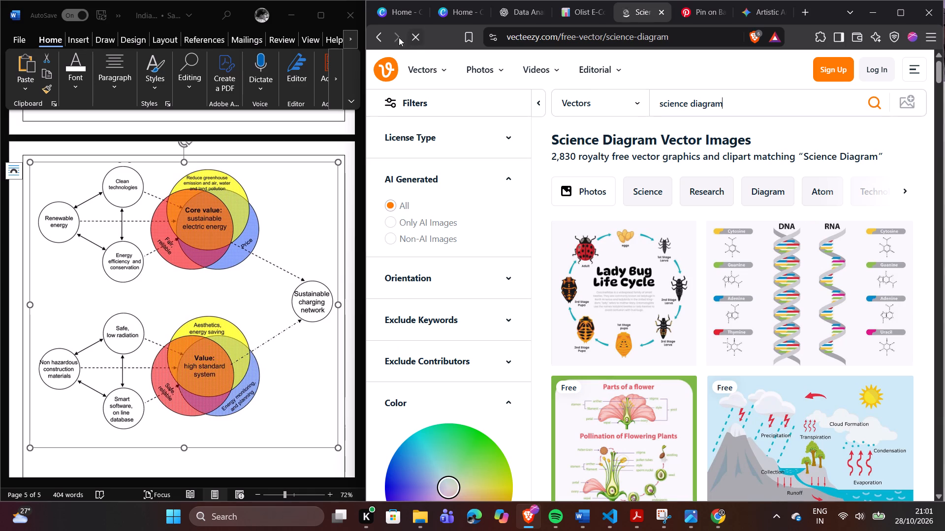
{"action": "left_click", "coordinate": [377, 37]}
{"action": "right_click", "coordinate": [778, 204]}
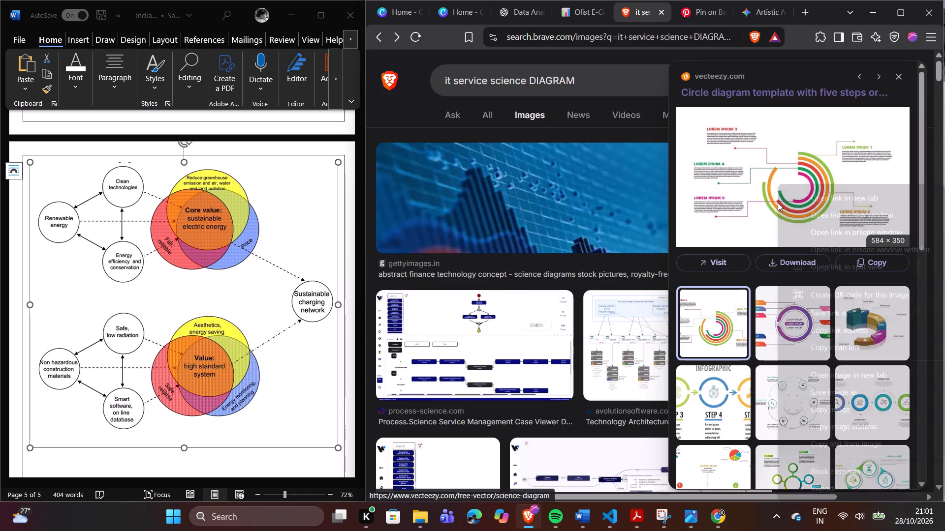
{"action": "double_click", "coordinate": [842, 408]}
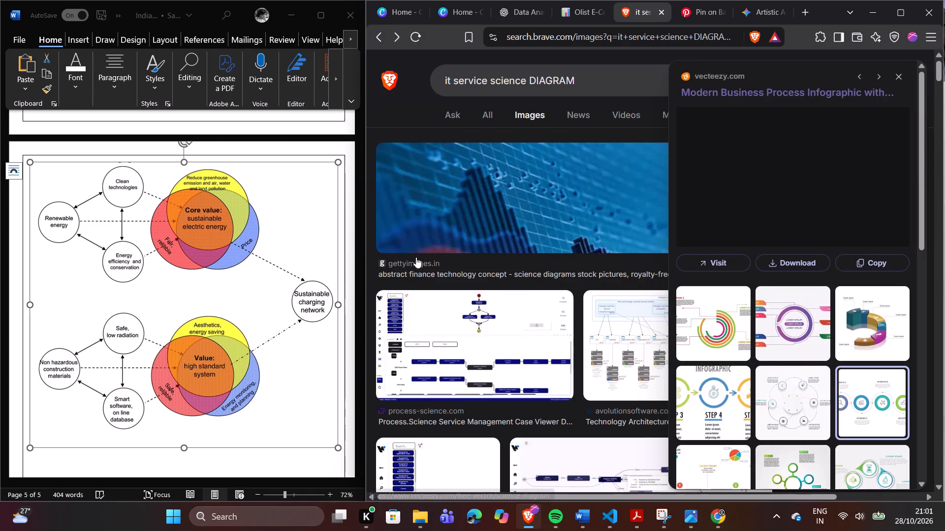
Switch to the Word document and delete the sustainable charging network diagram from page 5.
{"action": "left_click", "coordinate": [305, 256]}
{"action": "key", "text": "BackSpace"}
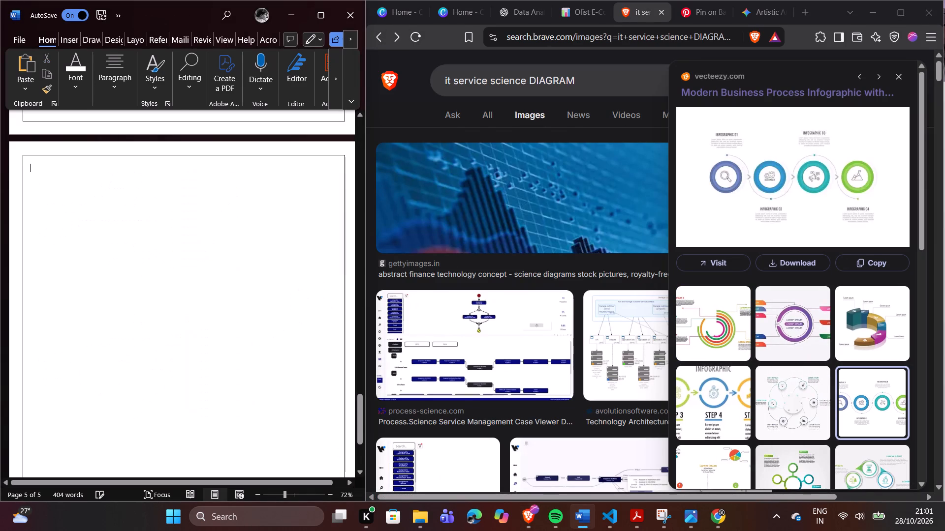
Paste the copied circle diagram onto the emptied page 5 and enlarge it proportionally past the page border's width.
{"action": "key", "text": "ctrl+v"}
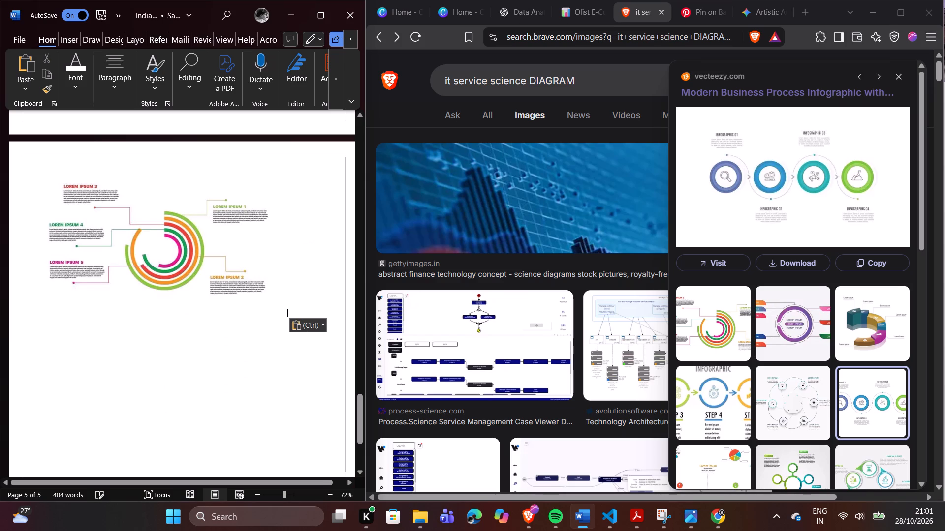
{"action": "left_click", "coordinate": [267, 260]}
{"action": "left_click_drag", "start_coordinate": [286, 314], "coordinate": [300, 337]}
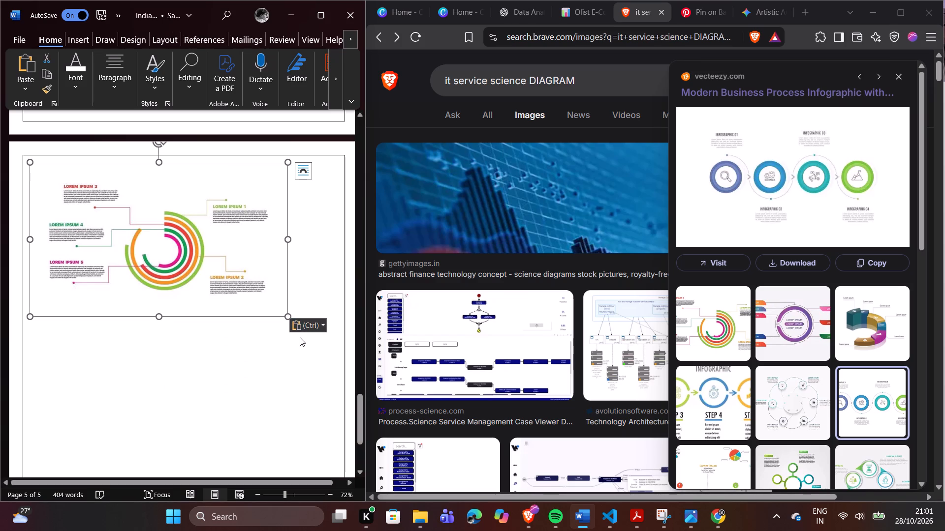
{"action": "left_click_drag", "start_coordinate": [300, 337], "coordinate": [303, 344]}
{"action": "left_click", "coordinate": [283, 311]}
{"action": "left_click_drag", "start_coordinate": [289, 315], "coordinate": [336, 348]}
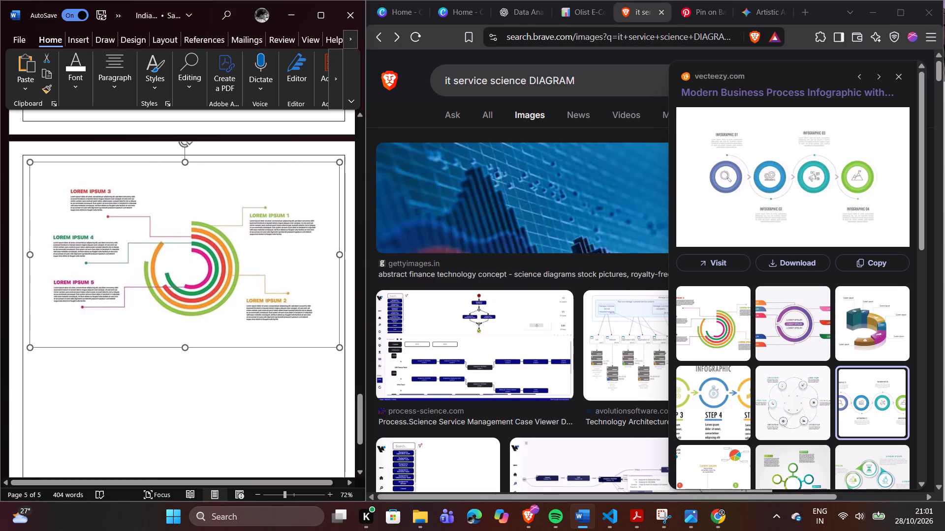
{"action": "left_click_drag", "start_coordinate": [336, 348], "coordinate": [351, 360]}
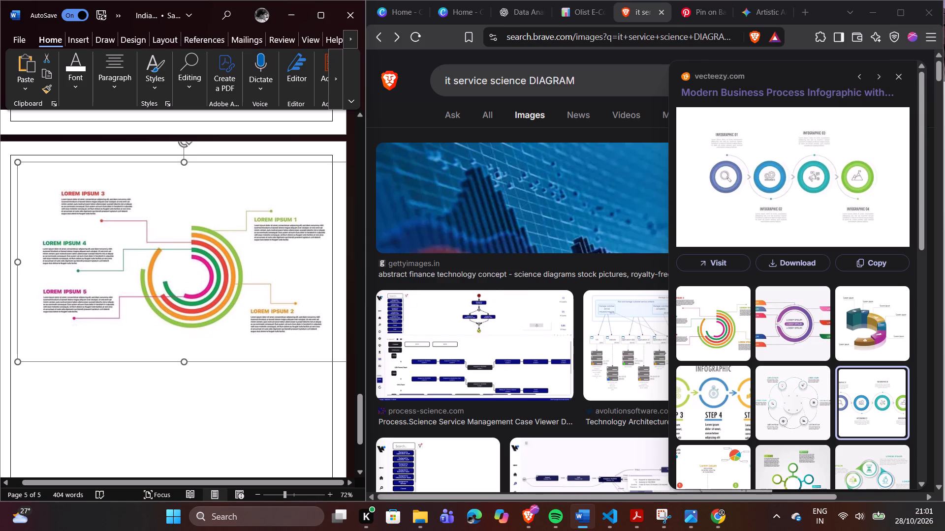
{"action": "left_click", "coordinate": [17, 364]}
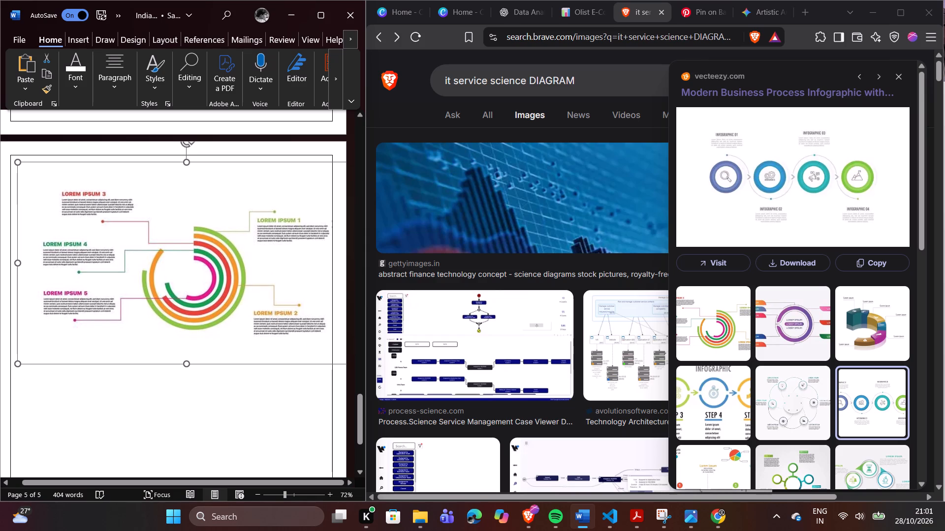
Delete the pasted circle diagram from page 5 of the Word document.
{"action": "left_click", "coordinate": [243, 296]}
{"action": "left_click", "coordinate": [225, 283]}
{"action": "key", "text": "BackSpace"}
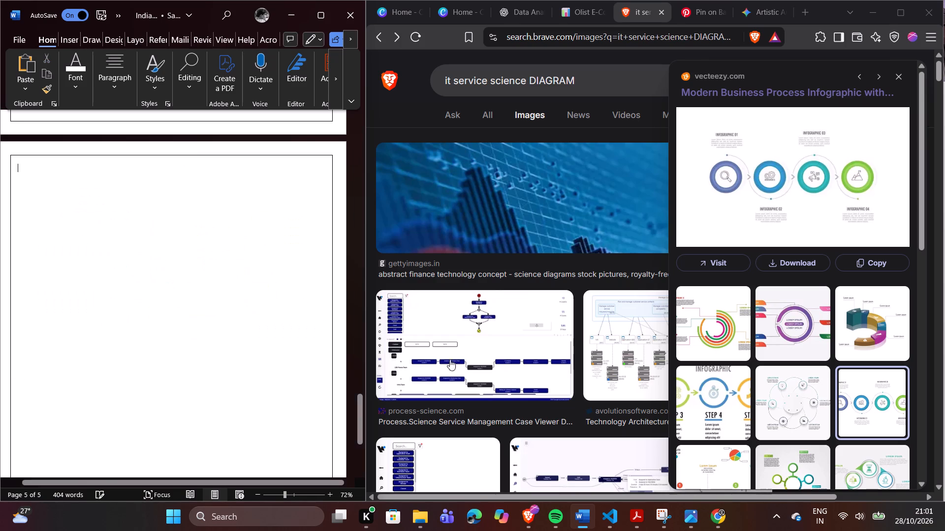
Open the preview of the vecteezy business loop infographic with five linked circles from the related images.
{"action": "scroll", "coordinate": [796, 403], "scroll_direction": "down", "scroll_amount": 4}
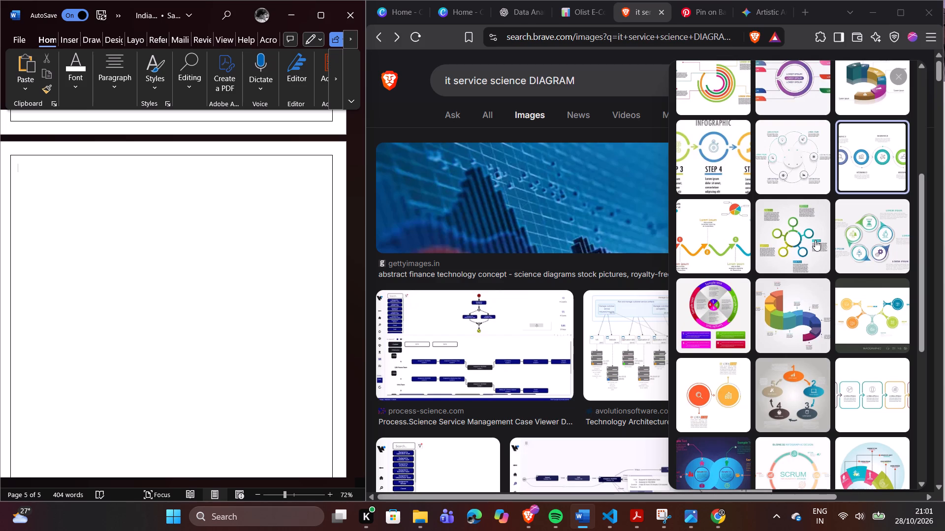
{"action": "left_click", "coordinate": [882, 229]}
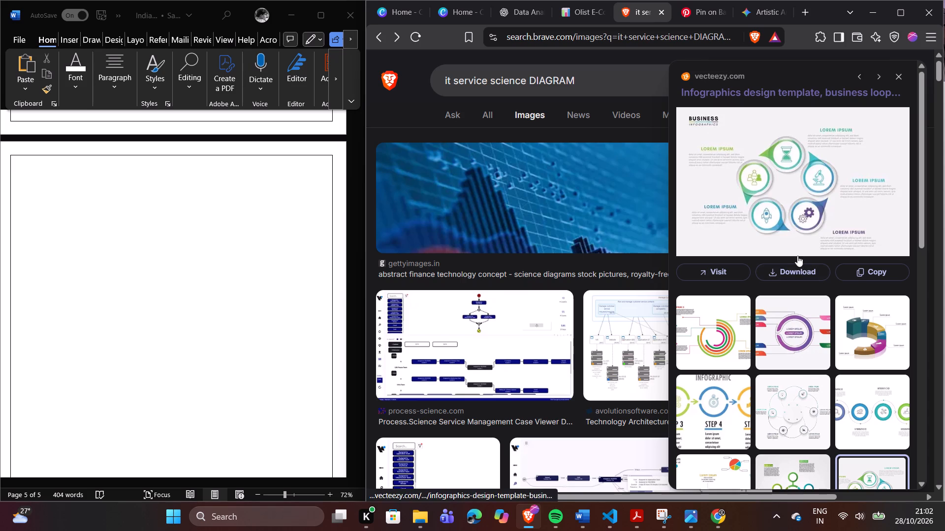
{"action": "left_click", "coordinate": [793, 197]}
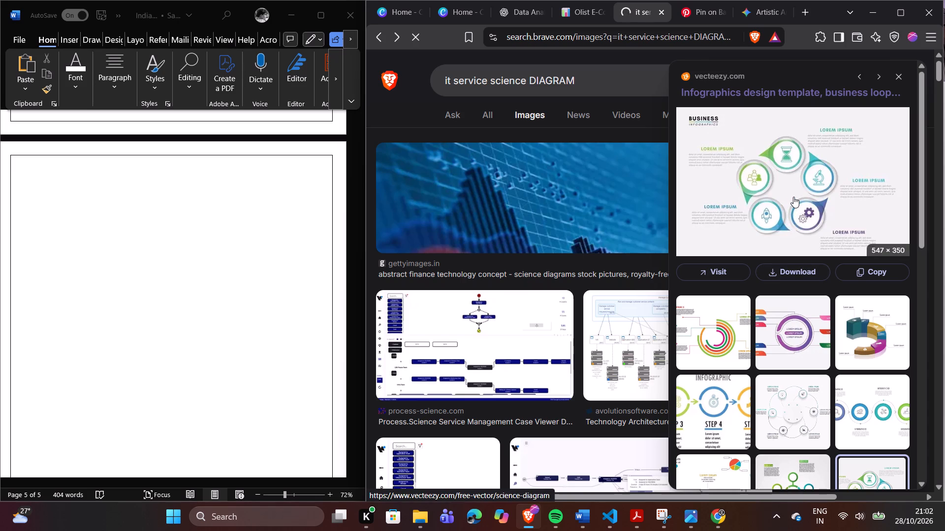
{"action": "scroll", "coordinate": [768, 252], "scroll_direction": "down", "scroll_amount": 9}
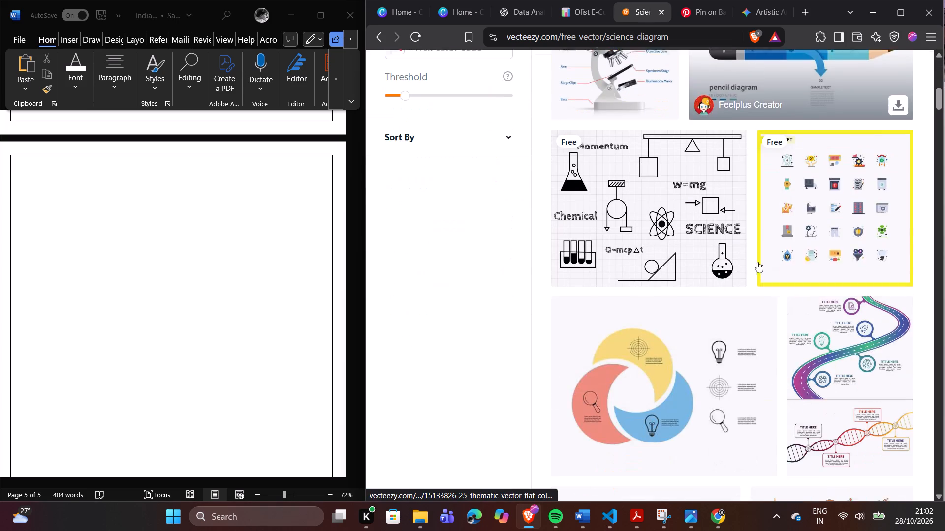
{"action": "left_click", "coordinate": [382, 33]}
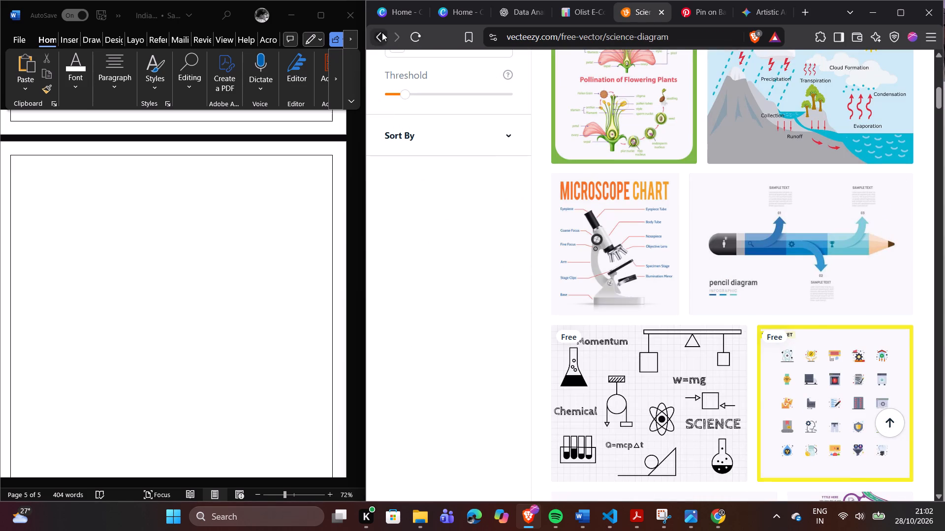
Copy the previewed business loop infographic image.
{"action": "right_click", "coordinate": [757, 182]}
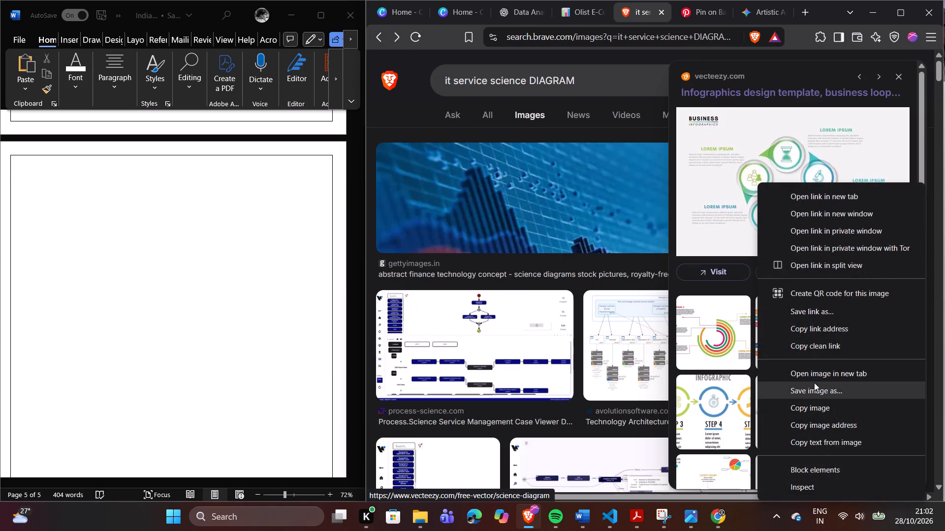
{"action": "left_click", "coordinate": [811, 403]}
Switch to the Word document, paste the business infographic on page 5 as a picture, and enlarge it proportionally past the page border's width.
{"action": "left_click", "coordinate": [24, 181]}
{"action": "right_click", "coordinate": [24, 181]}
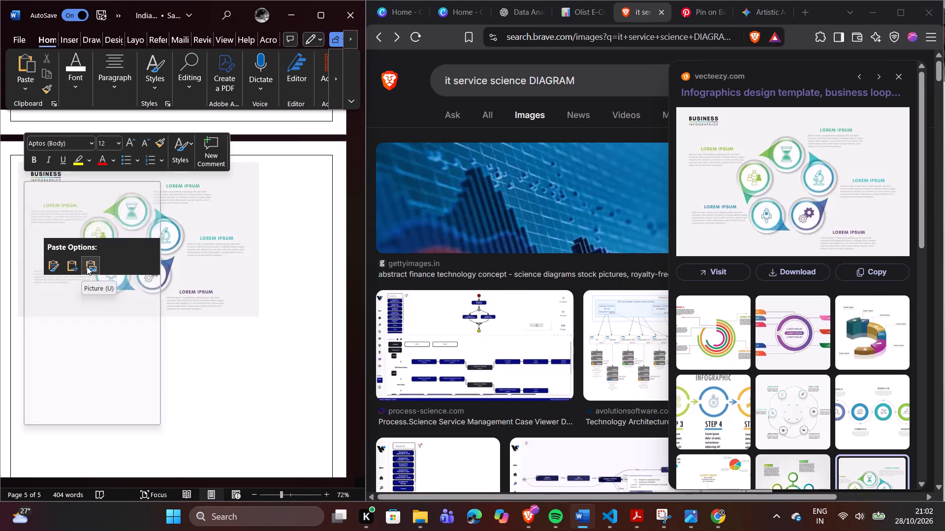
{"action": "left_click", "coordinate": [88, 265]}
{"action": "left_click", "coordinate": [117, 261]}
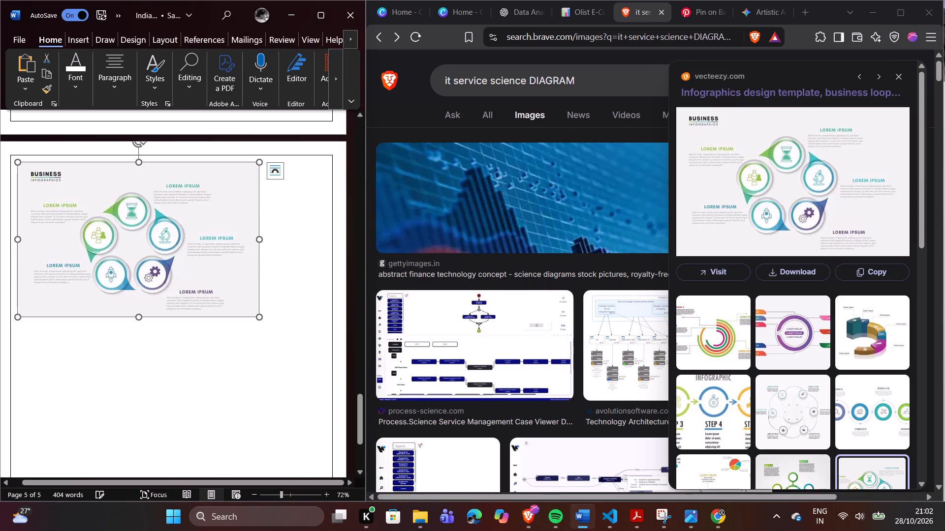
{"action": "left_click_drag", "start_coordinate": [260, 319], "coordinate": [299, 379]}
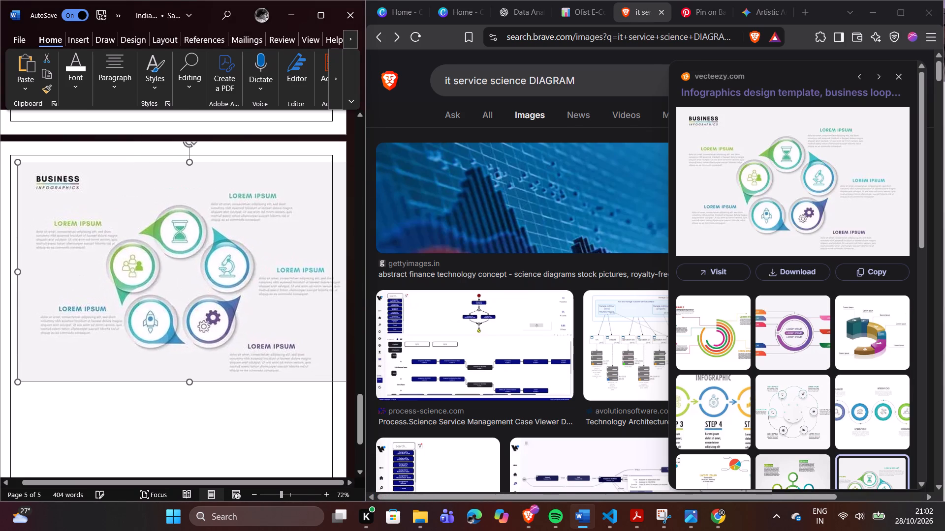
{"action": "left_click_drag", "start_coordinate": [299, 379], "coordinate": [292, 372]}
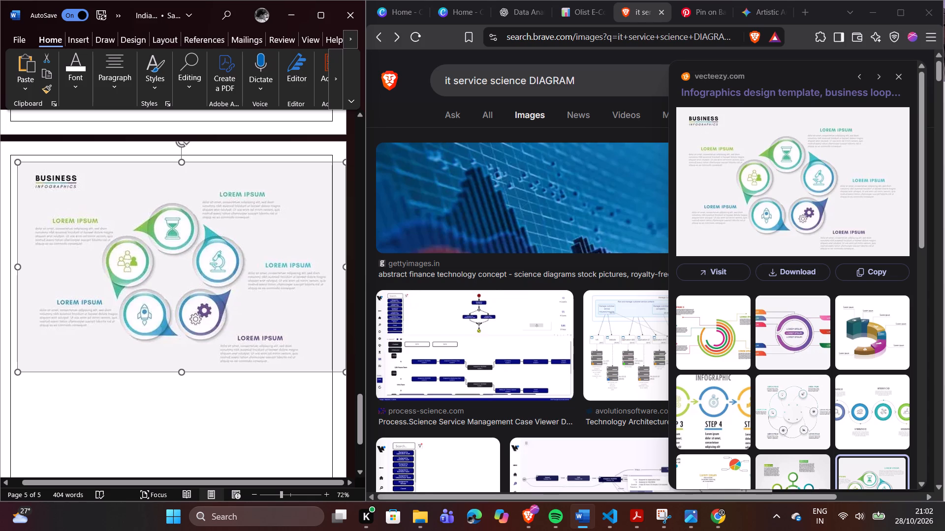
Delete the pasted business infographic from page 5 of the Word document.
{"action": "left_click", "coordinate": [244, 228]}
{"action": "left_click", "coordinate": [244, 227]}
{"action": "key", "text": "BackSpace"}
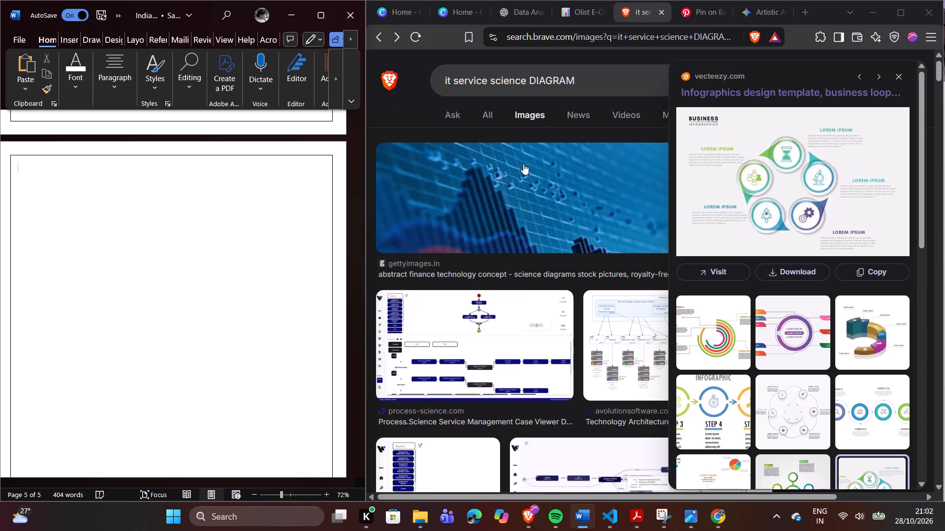
Switch to the Brave browser and change the image search to "it project management DIAGRAM".
{"action": "left_click", "coordinate": [526, 77]}
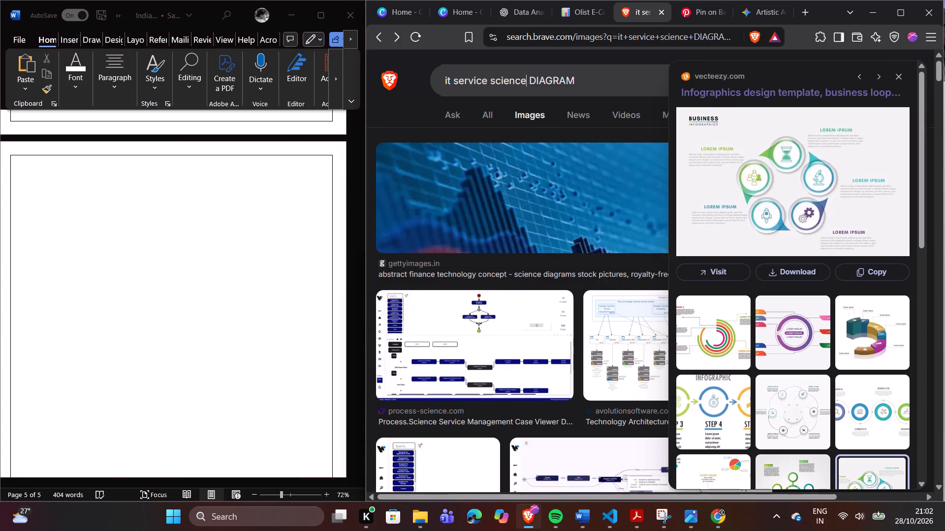
{"action": "key", "text": "BackSpace"}
{"action": "key", "text": "BackSpace"}
{"action": "key", "text": "BackSpace"}
{"action": "key", "text": "BackSpace"}
{"action": "key", "text": "BackSpace"}
{"action": "key", "text": "BackSpace"}
{"action": "key", "text": "BackSpace"}
{"action": "key", "text": "BackSpace"}
{"action": "key", "text": "BackSpace"}
{"action": "key", "text": "BackSpace"}
{"action": "key", "text": "BackSpace"}
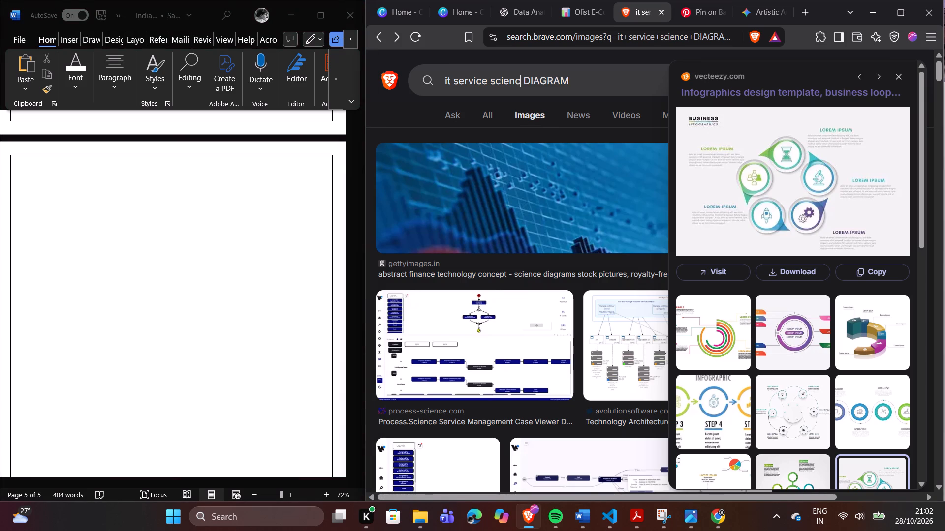
{"action": "key", "text": "BackSpace"}
{"action": "key", "text": "BackSpace"}
{"action": "key", "text": "BackSpace"}
{"action": "key", "text": "BackSpace"}
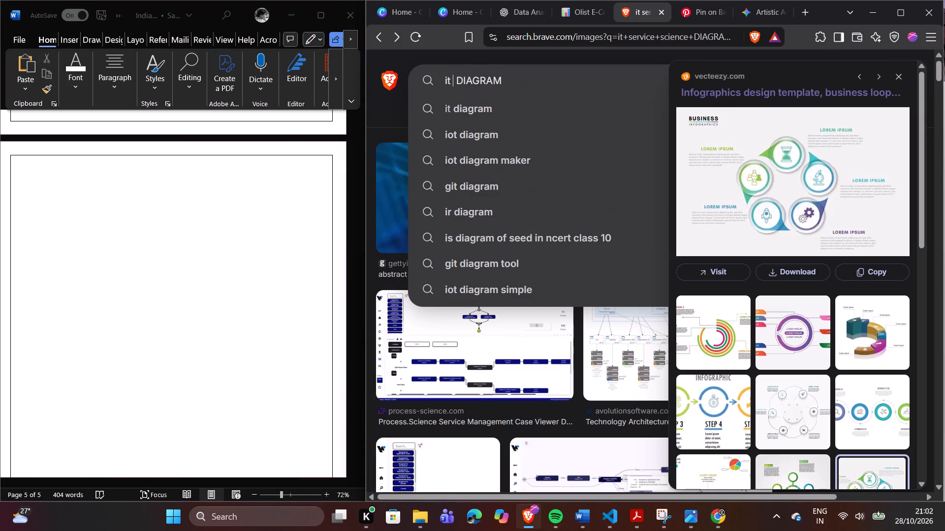
{"action": "key", "text": "p"}
{"action": "key", "text": "r"}
{"action": "key", "text": "o"}
{"action": "key", "text": "j"}
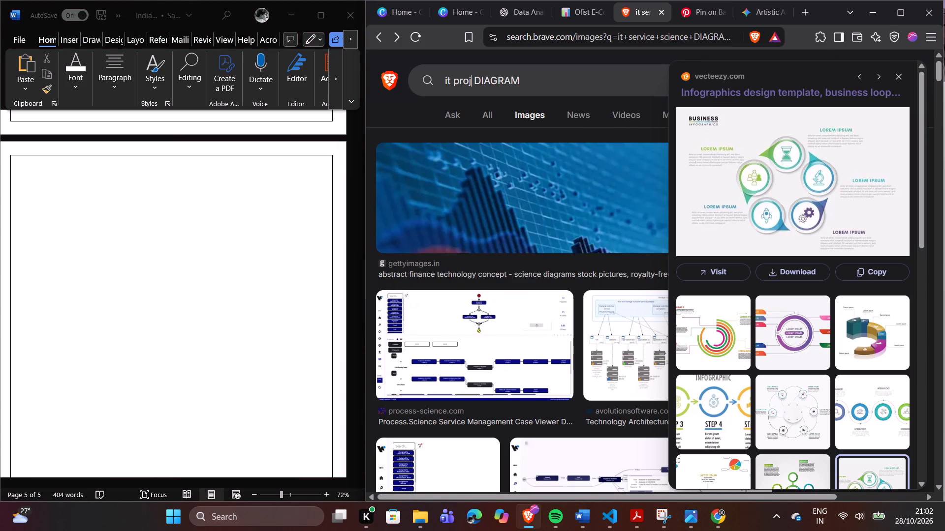
{"action": "key", "text": "e"}
{"action": "key", "text": "c"}
{"action": "key", "text": "t"}
{"action": "key", "text": "space"}
{"action": "key", "text": "m"}
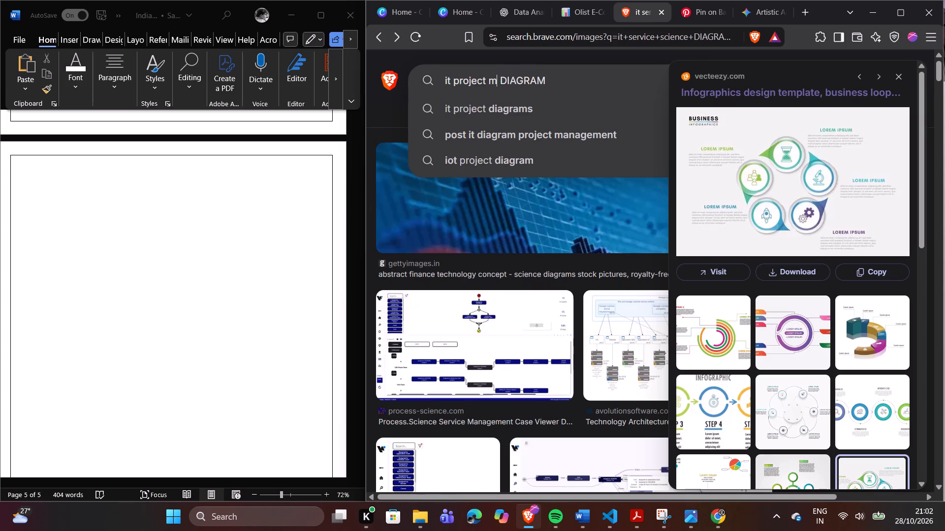
{"action": "key", "text": "a"}
{"action": "key", "text": "n"}
{"action": "key", "text": "a"}
{"action": "key", "text": "g"}
{"action": "key", "text": "e"}
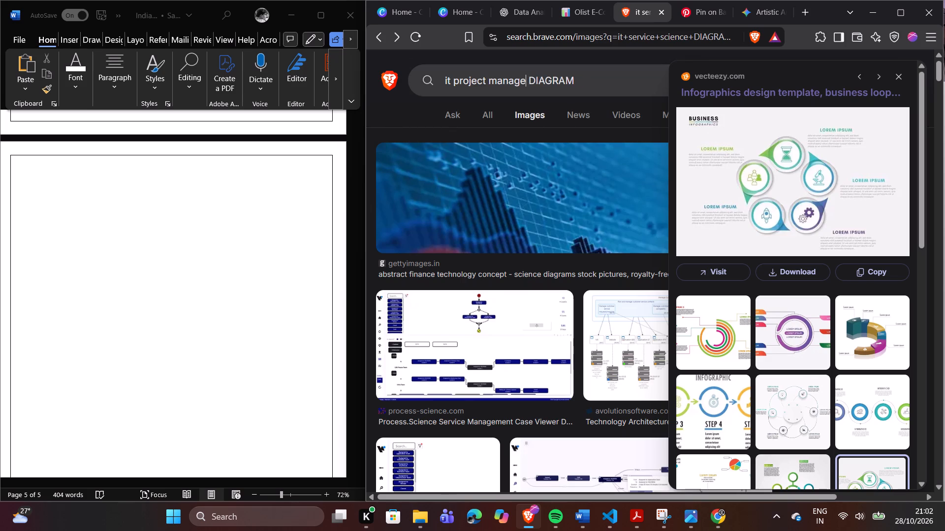
{"action": "key", "text": "m"}
{"action": "key", "text": "e"}
{"action": "key", "text": "n"}
{"action": "key", "text": "t"}
{"action": "key", "text": "Return"}
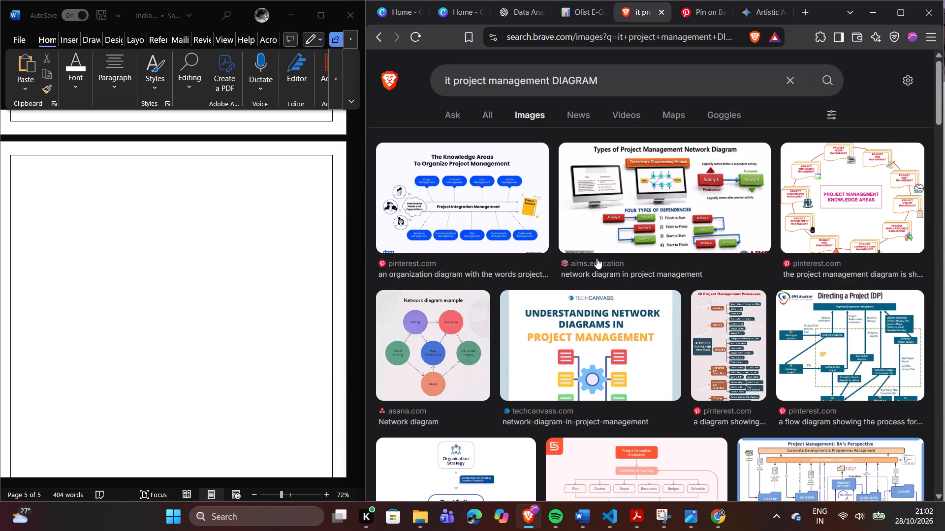
Browse the image results for IT project management diagrams to find a suitable picture for the document.
{"action": "scroll", "coordinate": [599, 258], "scroll_direction": "down", "scroll_amount": 6}
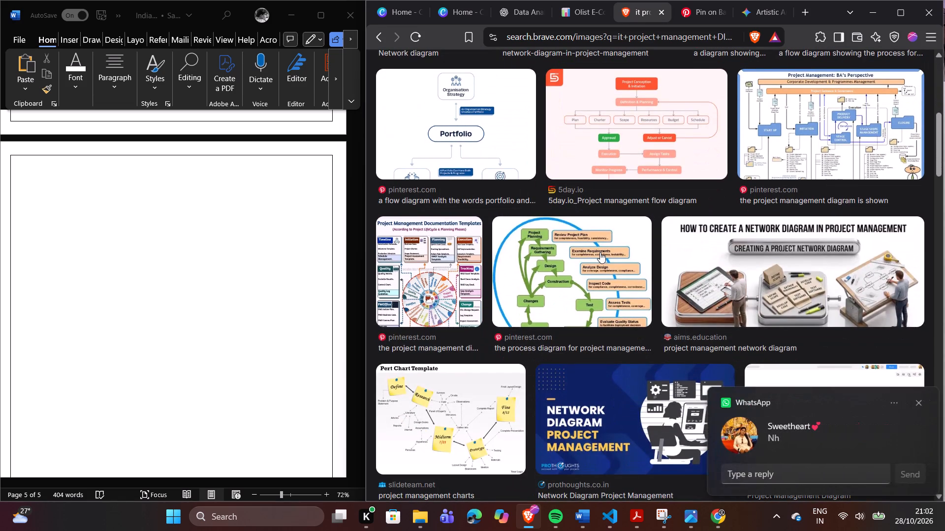
{"action": "scroll", "coordinate": [602, 252], "scroll_direction": "down", "scroll_amount": 2}
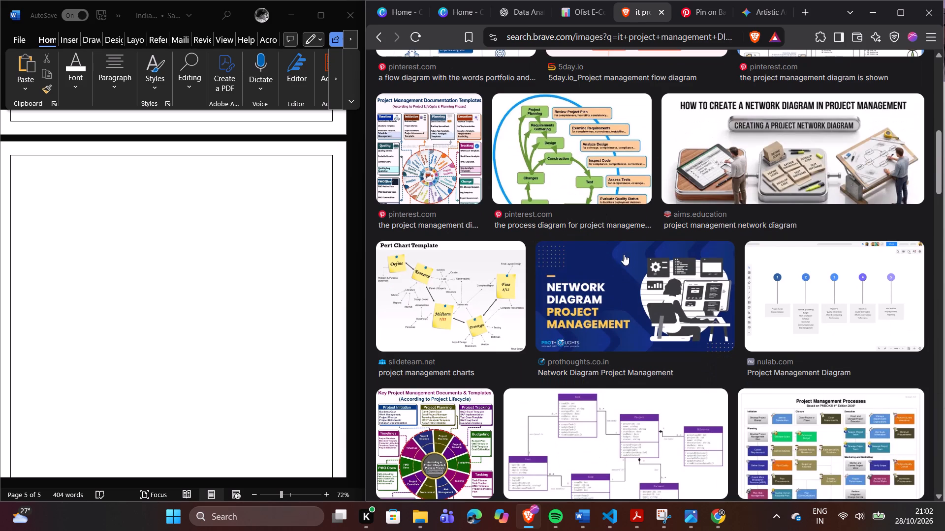
{"action": "scroll", "coordinate": [633, 255], "scroll_direction": "down", "scroll_amount": 6}
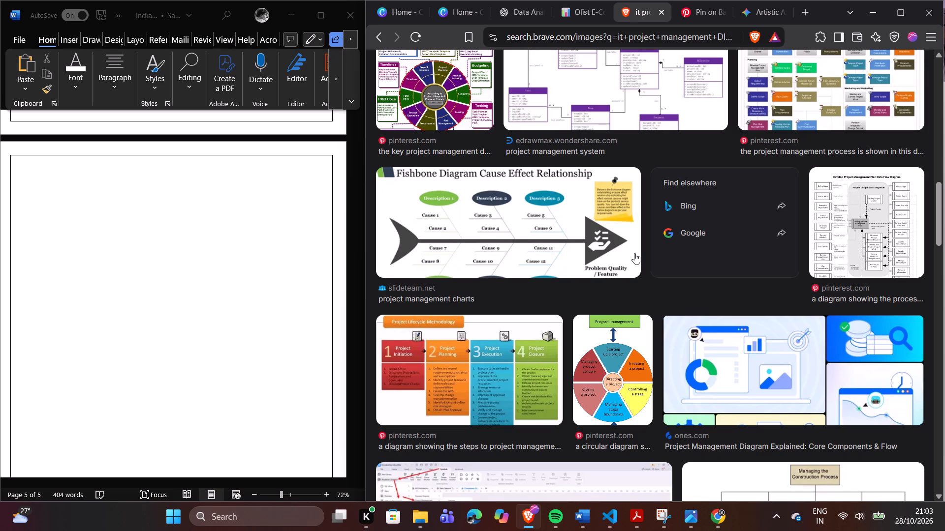
{"action": "scroll", "coordinate": [634, 253], "scroll_direction": "down", "scroll_amount": 6}
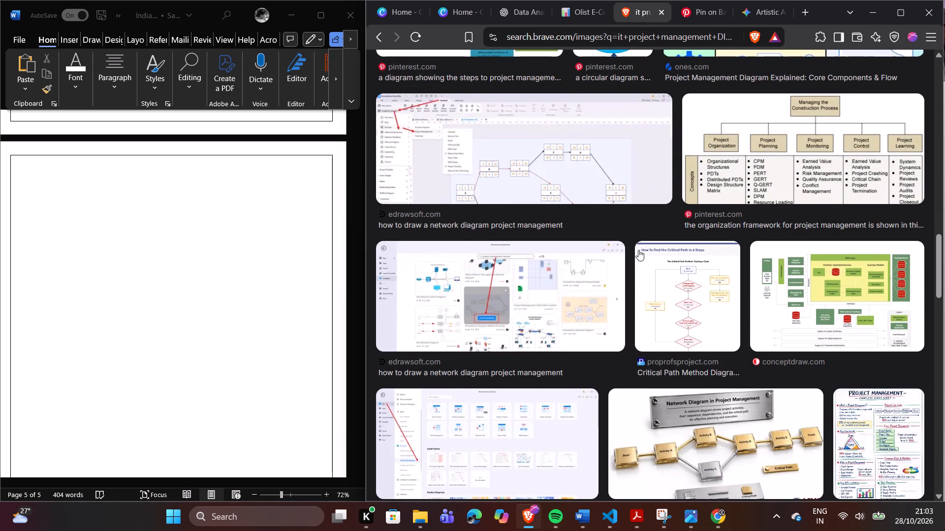
{"action": "scroll", "coordinate": [638, 250], "scroll_direction": "down", "scroll_amount": 6}
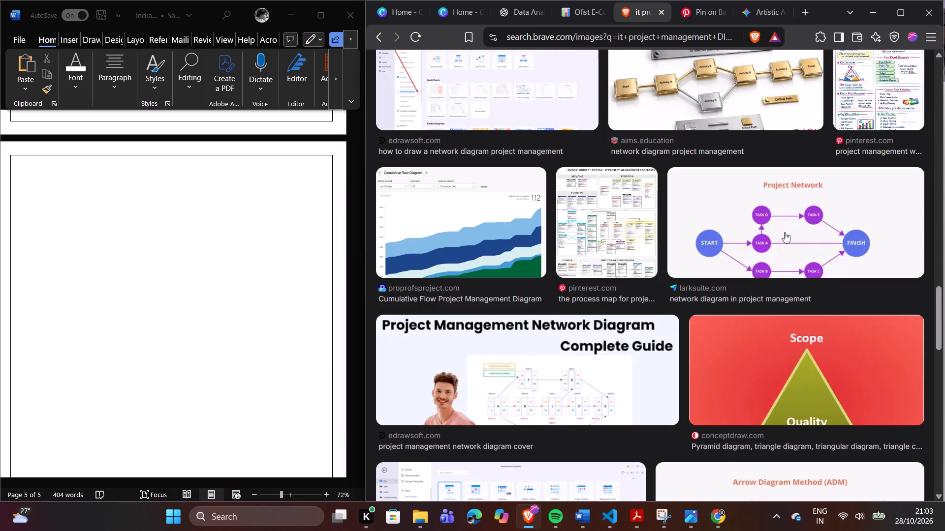
{"action": "scroll", "coordinate": [785, 232], "scroll_direction": "down", "scroll_amount": 11}
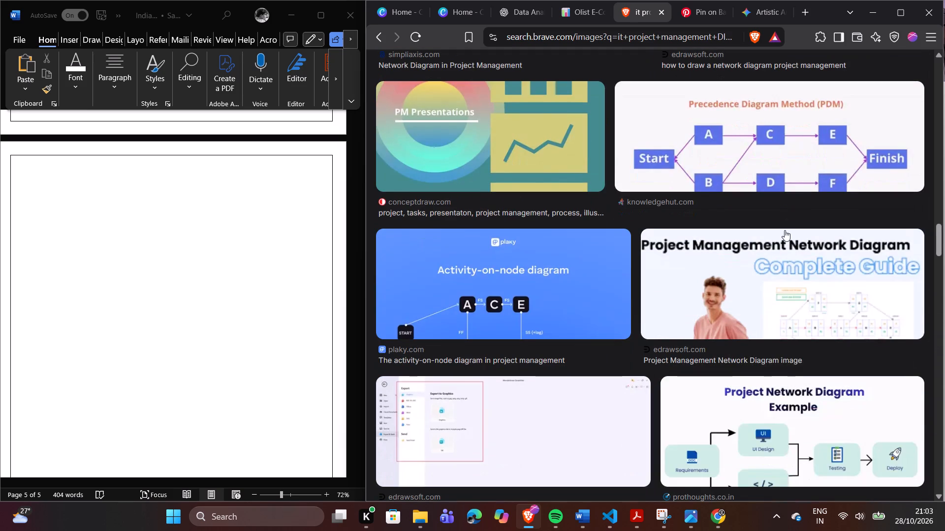
{"action": "scroll", "coordinate": [785, 230], "scroll_direction": "down", "scroll_amount": 6}
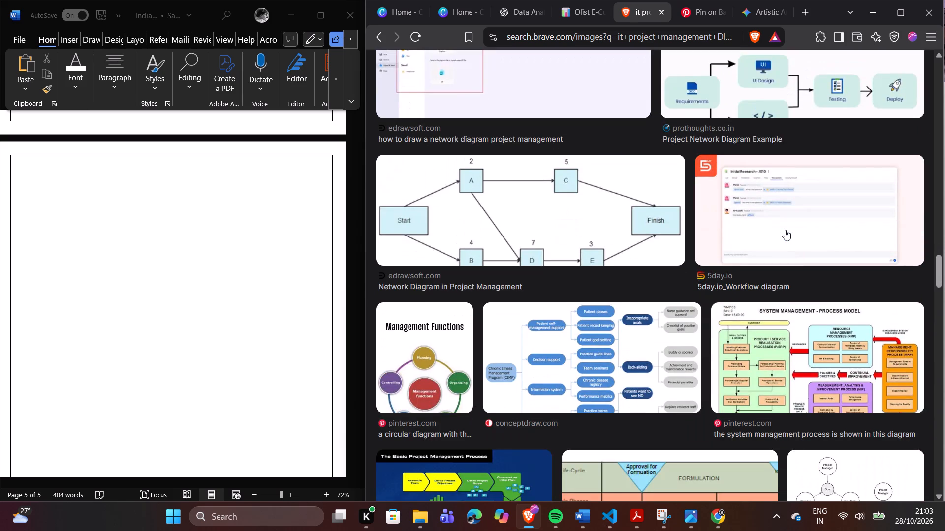
{"action": "scroll", "coordinate": [549, 192], "scroll_direction": "up", "scroll_amount": 20}
{"action": "scroll", "coordinate": [549, 192], "scroll_direction": "up", "scroll_amount": 9}
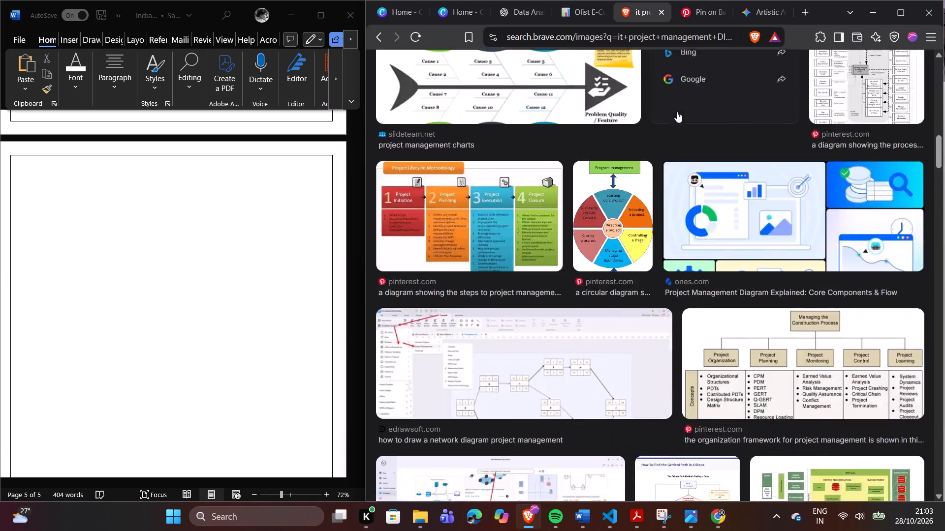
{"action": "scroll", "coordinate": [677, 112], "scroll_direction": "up", "scroll_amount": 18}
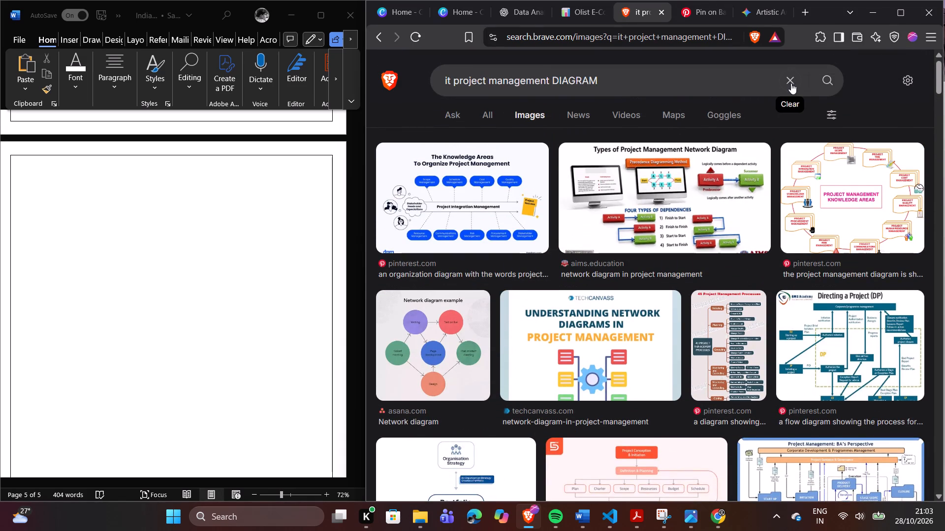
Replace the image search query with the suggested "software development life cycle pdf" and run the search.
{"action": "left_click", "coordinate": [791, 82]}
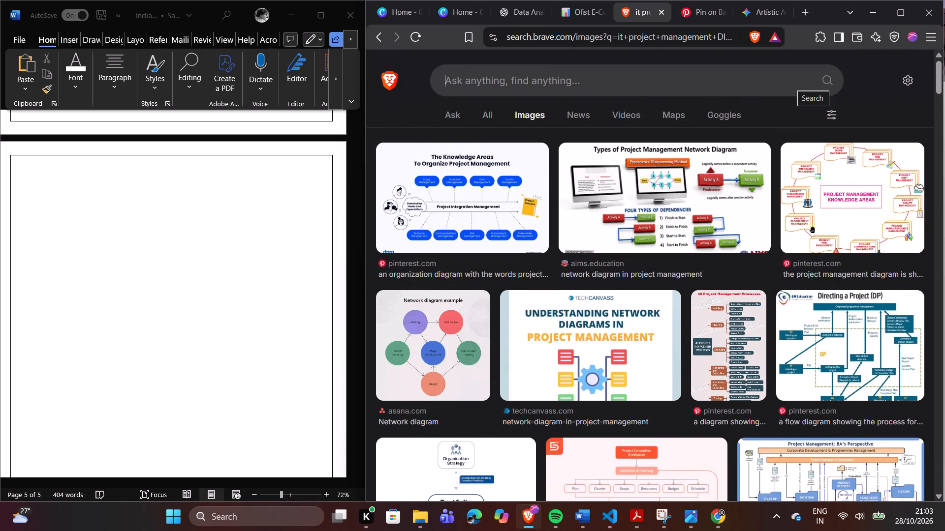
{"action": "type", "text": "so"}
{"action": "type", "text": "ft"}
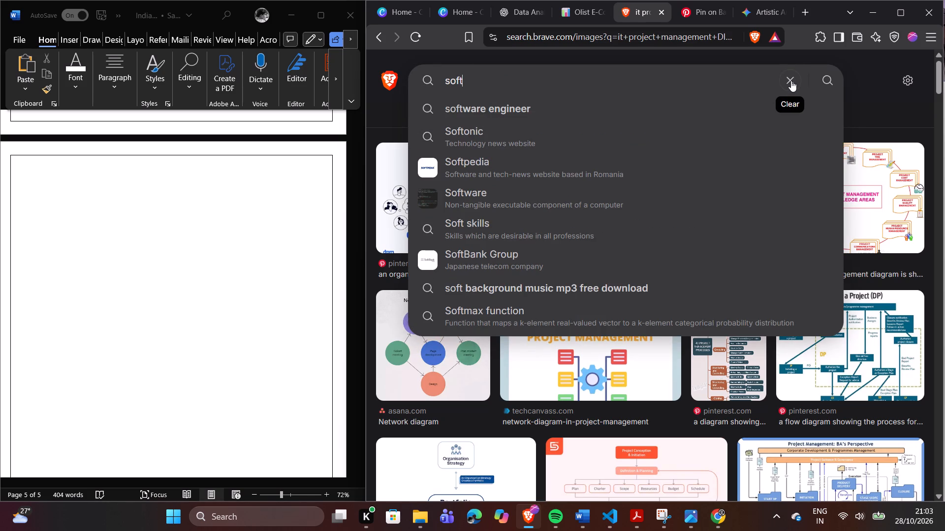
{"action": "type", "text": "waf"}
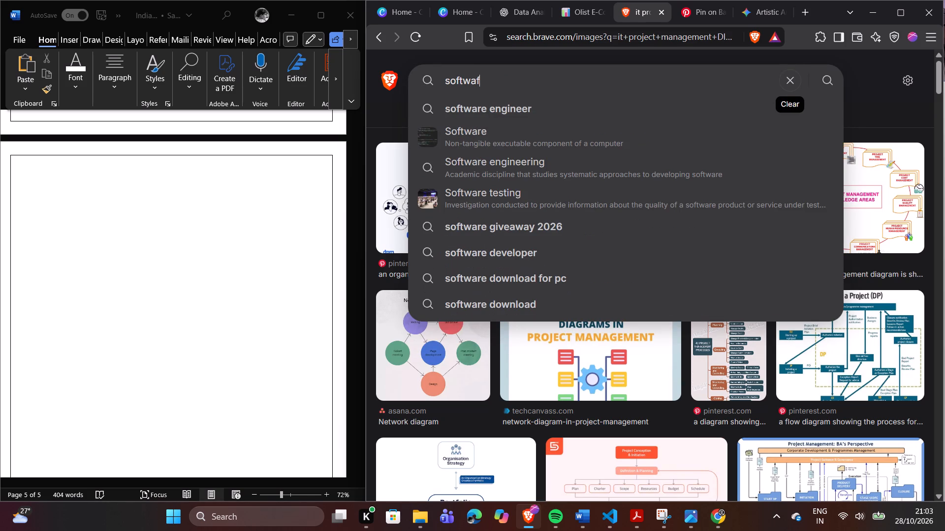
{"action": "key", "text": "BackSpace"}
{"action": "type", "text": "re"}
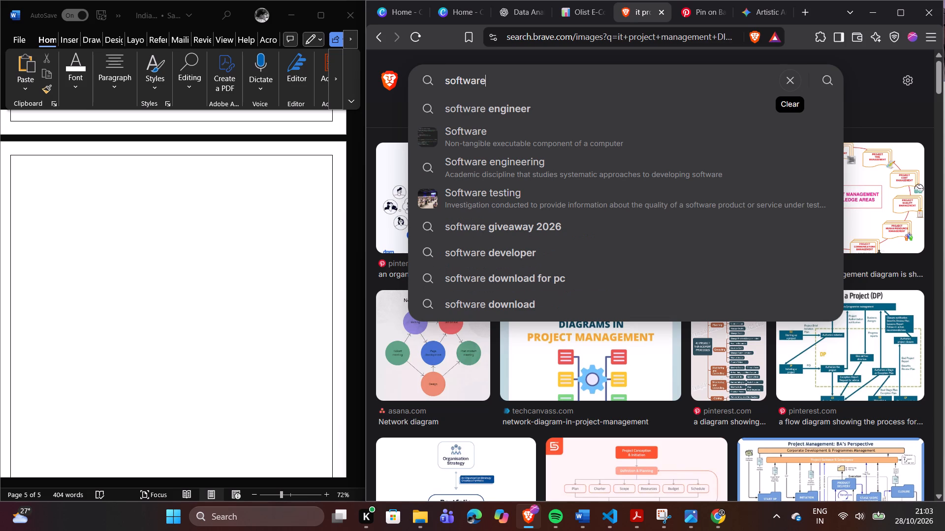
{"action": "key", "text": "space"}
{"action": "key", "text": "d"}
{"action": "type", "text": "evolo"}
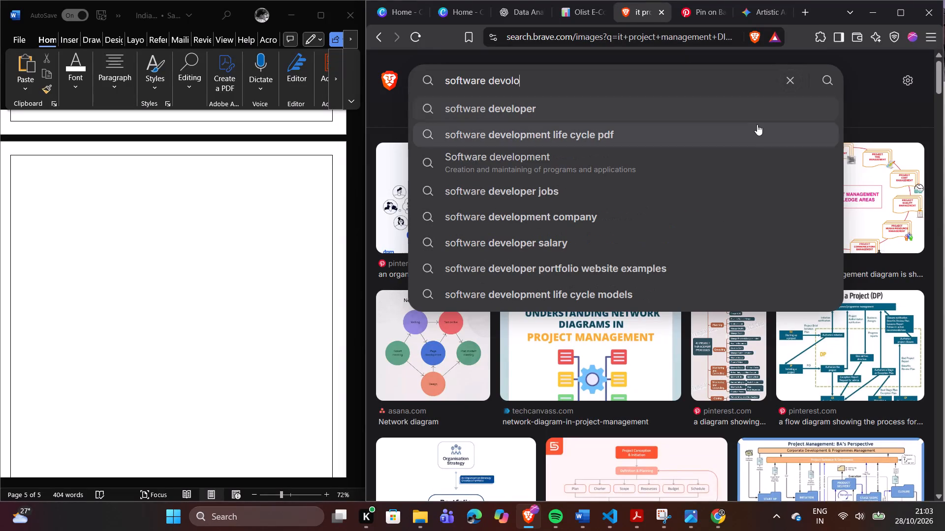
{"action": "left_click", "coordinate": [738, 133]}
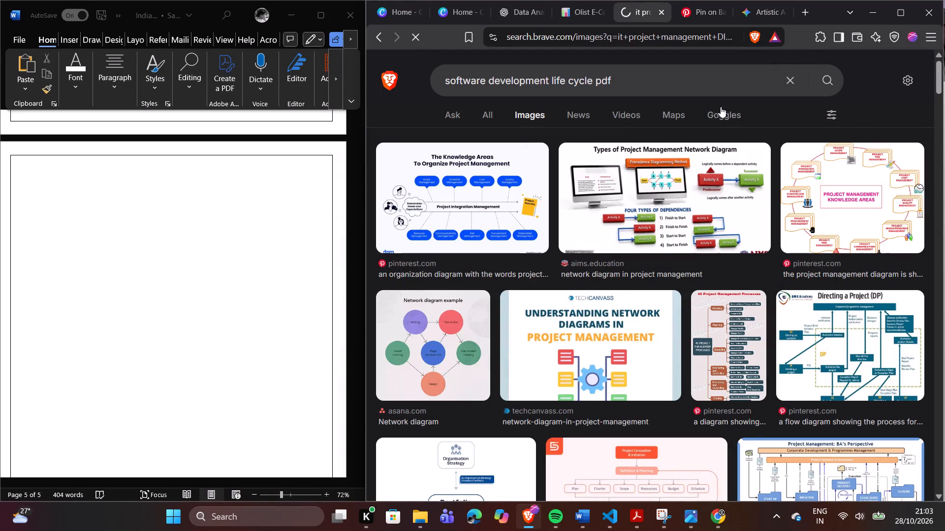
Open the "software development life cycle pdf" image search query for editing.
{"action": "left_click", "coordinate": [652, 73]}
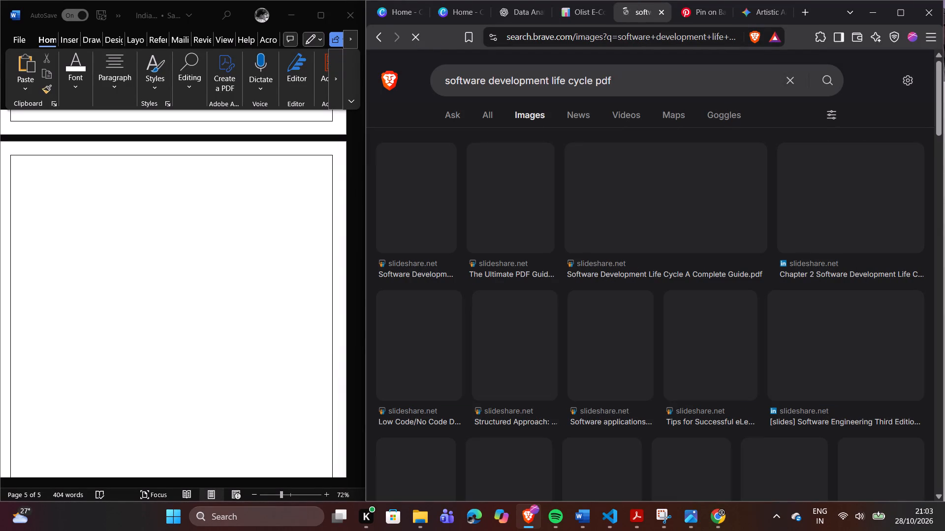
{"action": "left_click", "coordinate": [645, 83]}
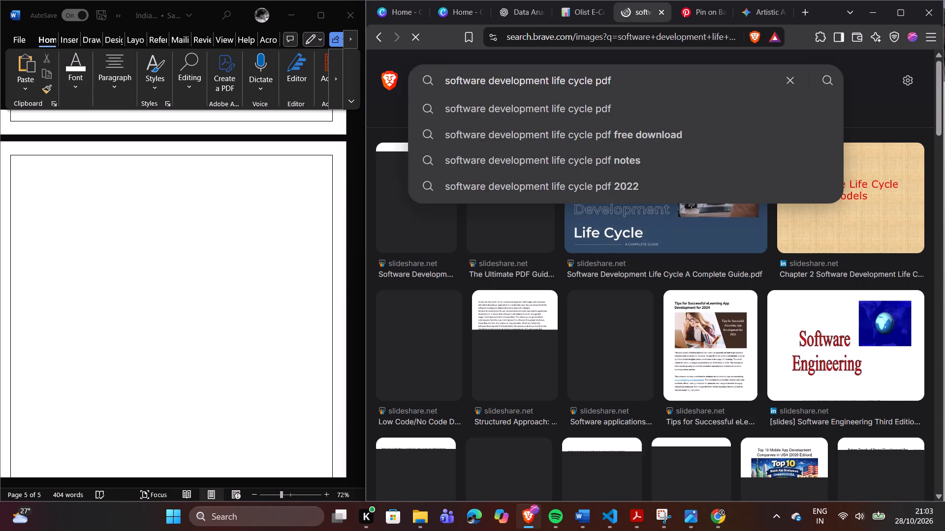
Change the image search from the PDF query to "software development life cycle diagram".
{"action": "key", "text": "BackSpace"}
{"action": "key", "text": "BackSpace"}
{"action": "key", "text": "BackSpace"}
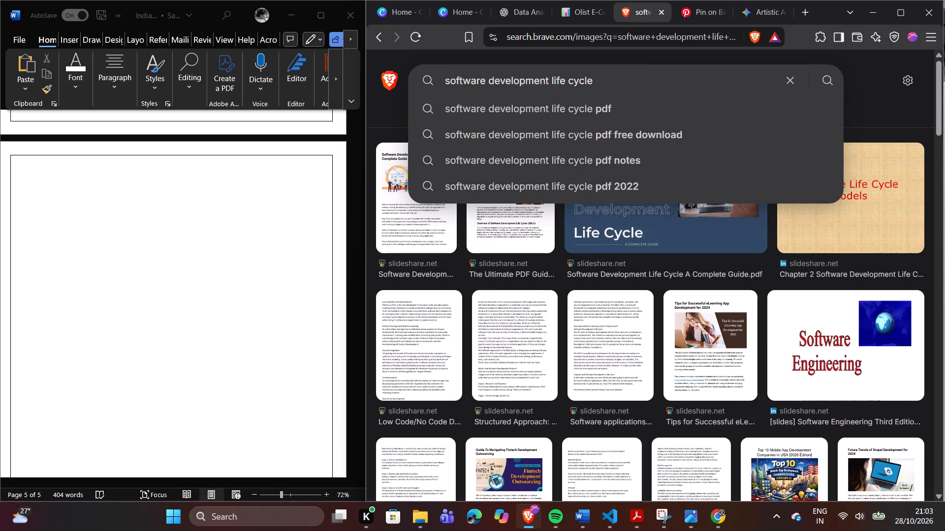
{"action": "type", "text": "diagra"}
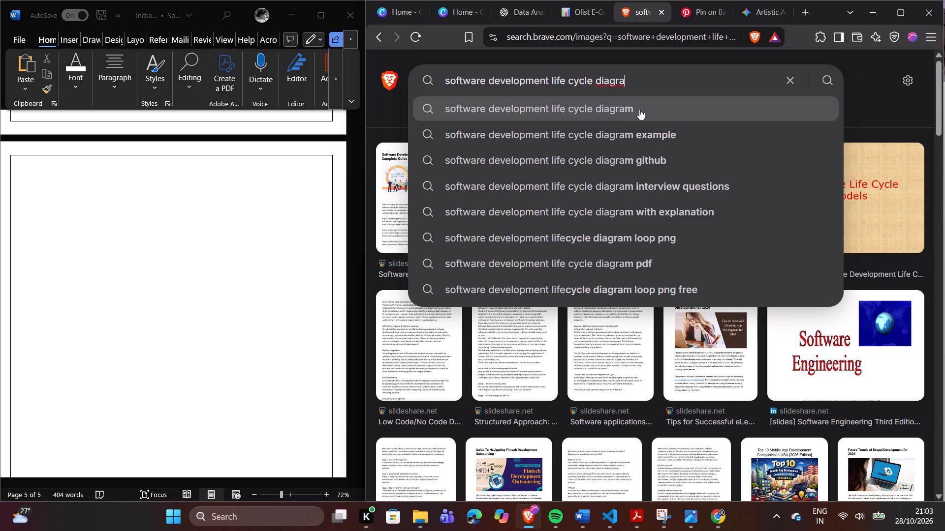
{"action": "left_click", "coordinate": [639, 109]}
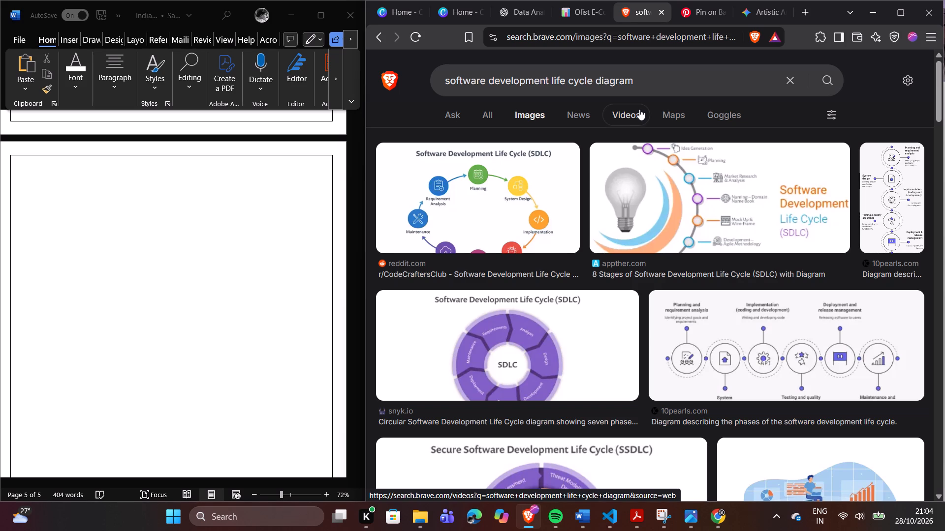
Look through the software development life cycle image results and preview the 10pearls diagram of the development phases.
{"action": "scroll", "coordinate": [760, 392], "scroll_direction": "down", "scroll_amount": 2}
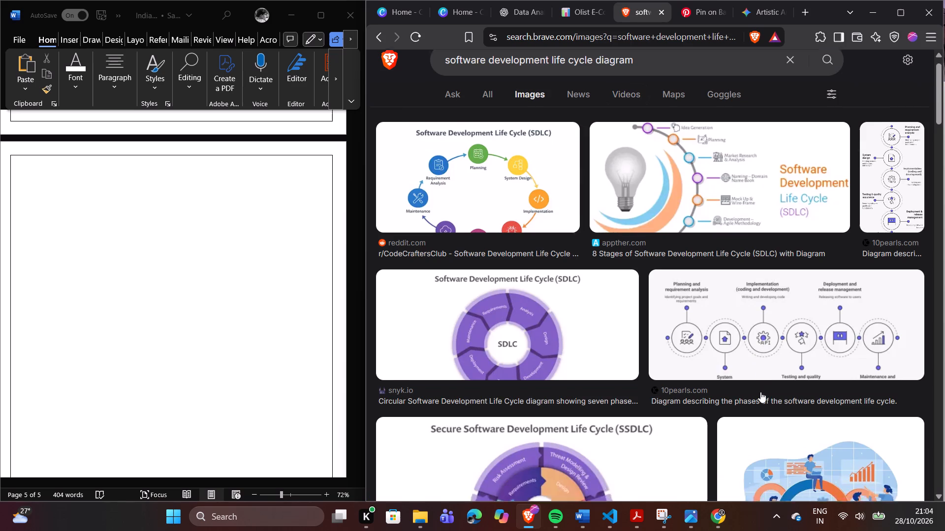
{"action": "scroll", "coordinate": [760, 392], "scroll_direction": "down", "scroll_amount": 3}
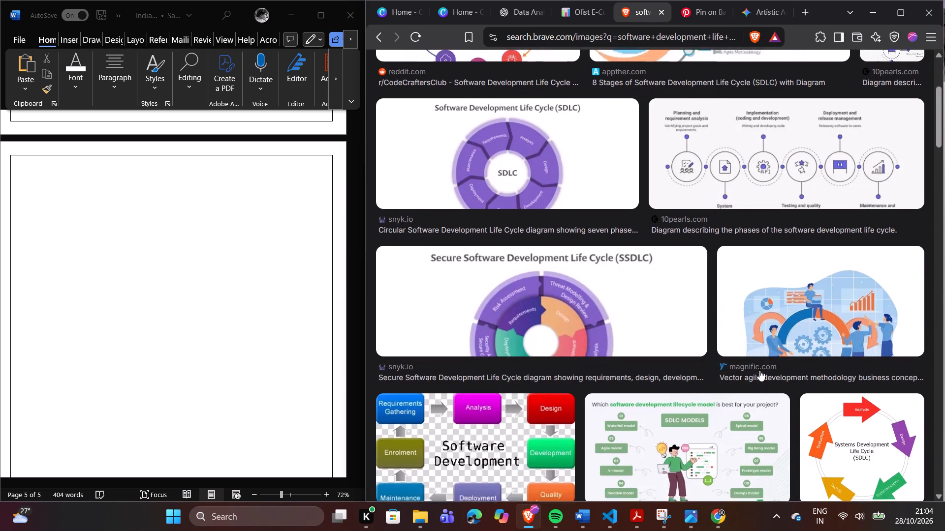
{"action": "scroll", "coordinate": [759, 370], "scroll_direction": "down", "scroll_amount": 1}
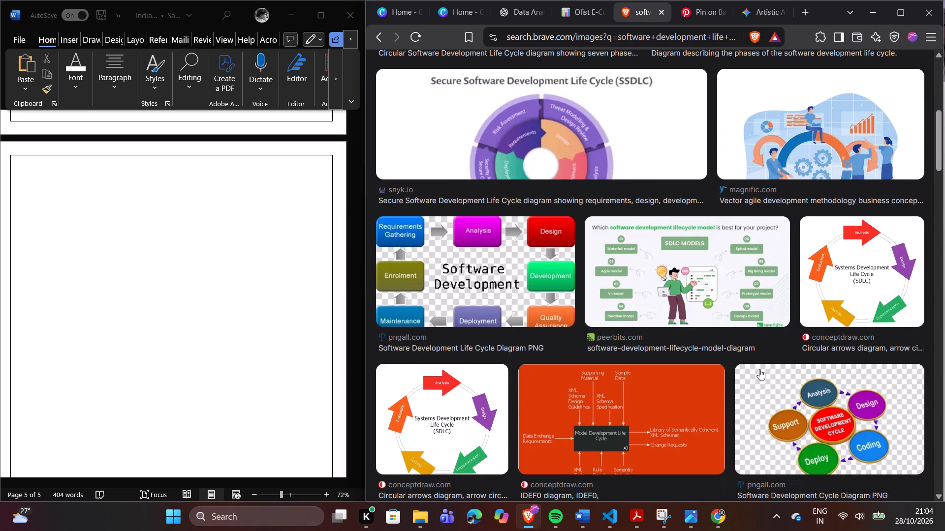
{"action": "scroll", "coordinate": [759, 369], "scroll_direction": "up", "scroll_amount": 1}
{"action": "scroll", "coordinate": [759, 369], "scroll_direction": "down", "scroll_amount": 7}
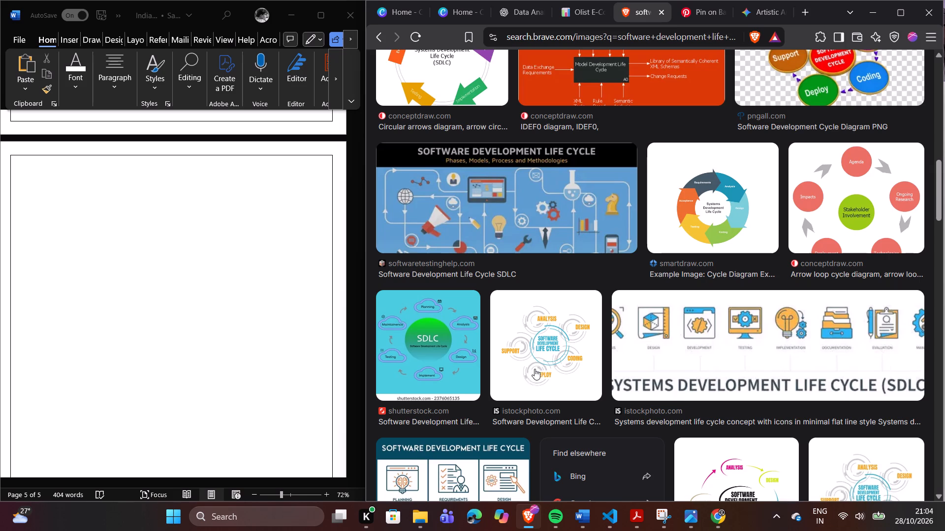
{"action": "scroll", "coordinate": [704, 275], "scroll_direction": "down", "scroll_amount": 1}
{"action": "scroll", "coordinate": [772, 245], "scroll_direction": "up", "scroll_amount": 5}
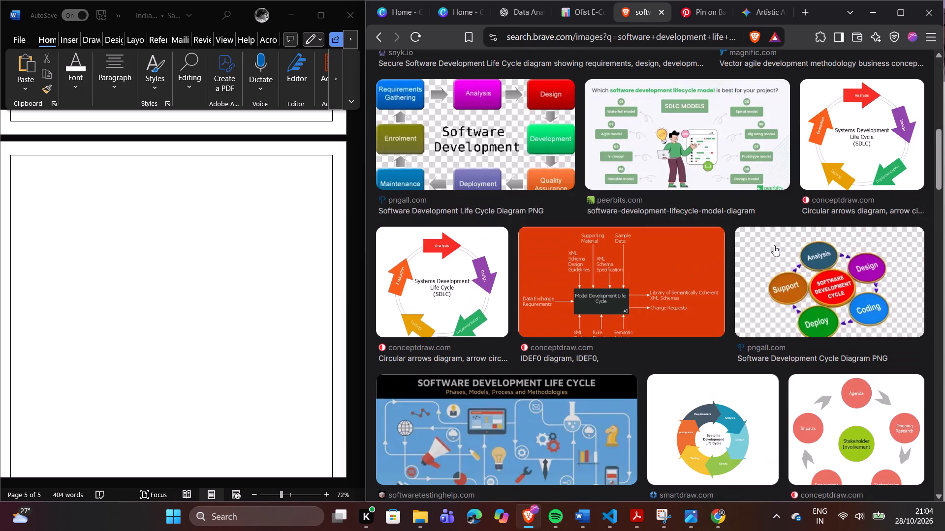
{"action": "scroll", "coordinate": [778, 245], "scroll_direction": "up", "scroll_amount": 7}
{"action": "left_click", "coordinate": [797, 294]}
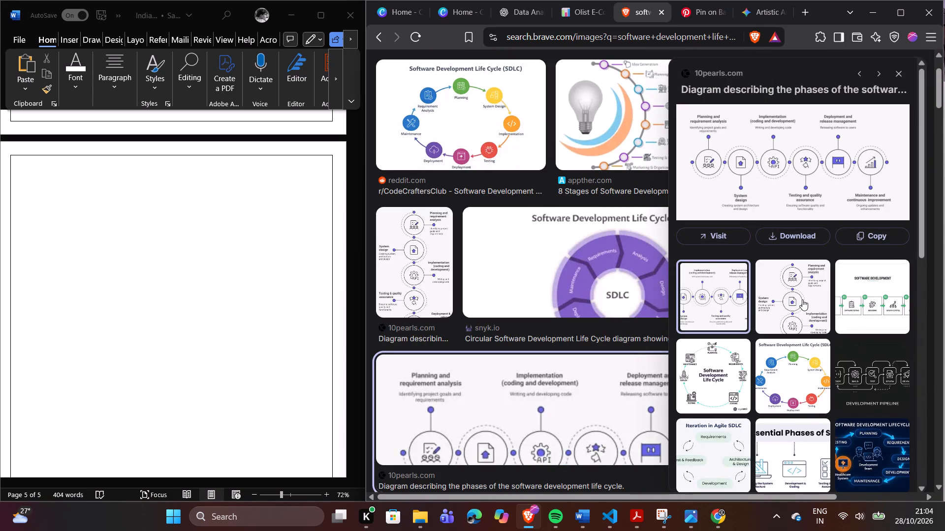
{"action": "left_click", "coordinate": [897, 70]}
Find the reliasoftware Waterfall Model diagram further down the image results, open its preview, and copy its image.
{"action": "scroll", "coordinate": [851, 217], "scroll_direction": "down", "scroll_amount": 14}
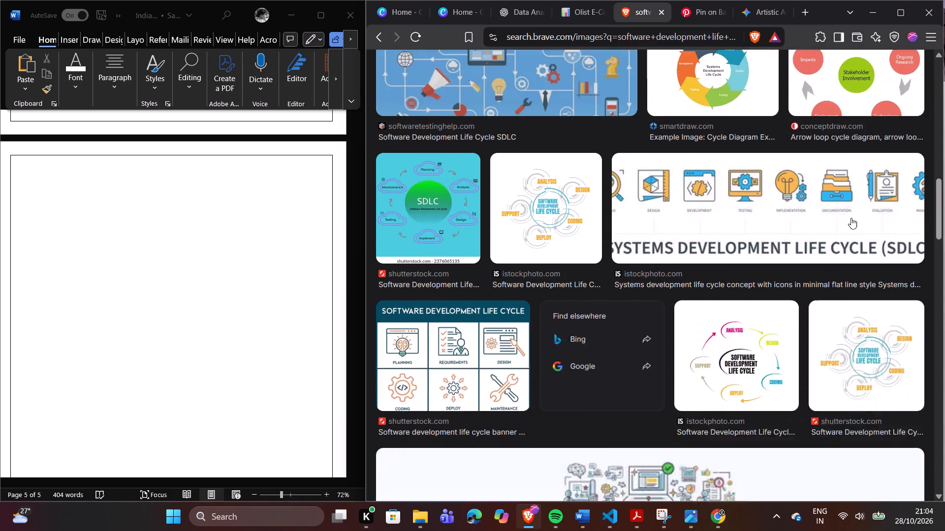
{"action": "scroll", "coordinate": [852, 216], "scroll_direction": "down", "scroll_amount": 8}
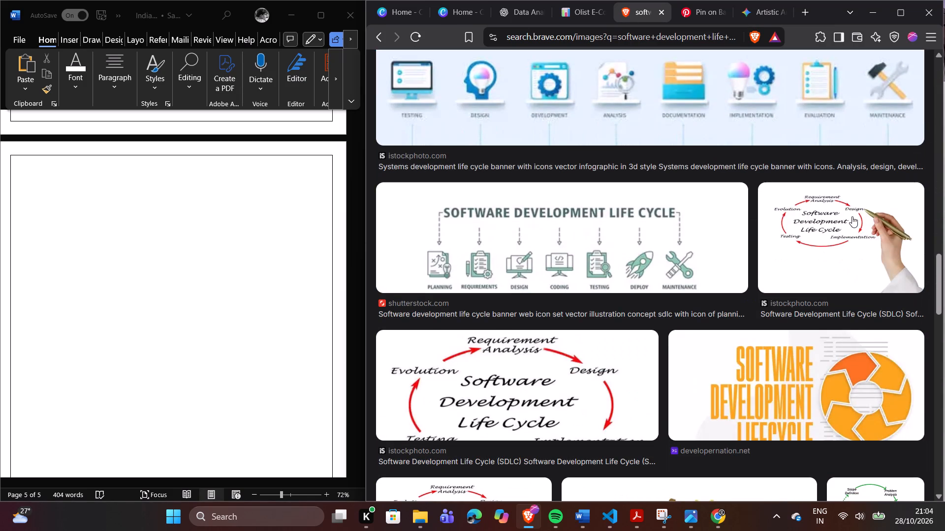
{"action": "scroll", "coordinate": [853, 216], "scroll_direction": "down", "scroll_amount": 6}
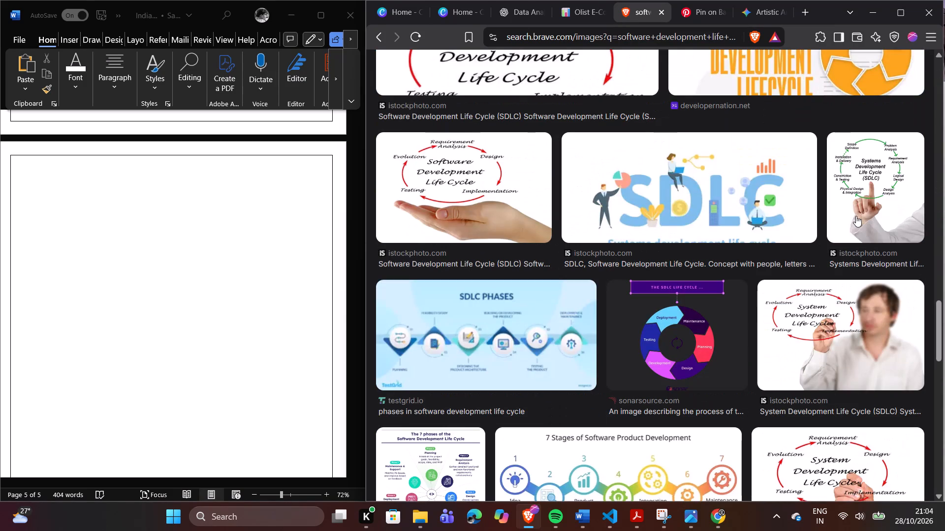
{"action": "scroll", "coordinate": [856, 216], "scroll_direction": "up", "scroll_amount": 6}
{"action": "scroll", "coordinate": [857, 216], "scroll_direction": "down", "scroll_amount": 10}
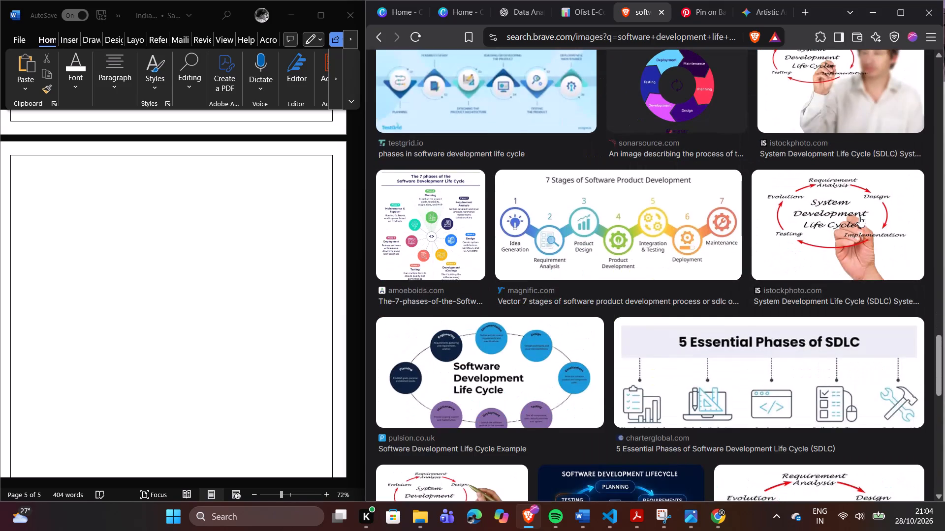
{"action": "scroll", "coordinate": [861, 216], "scroll_direction": "down", "scroll_amount": 5}
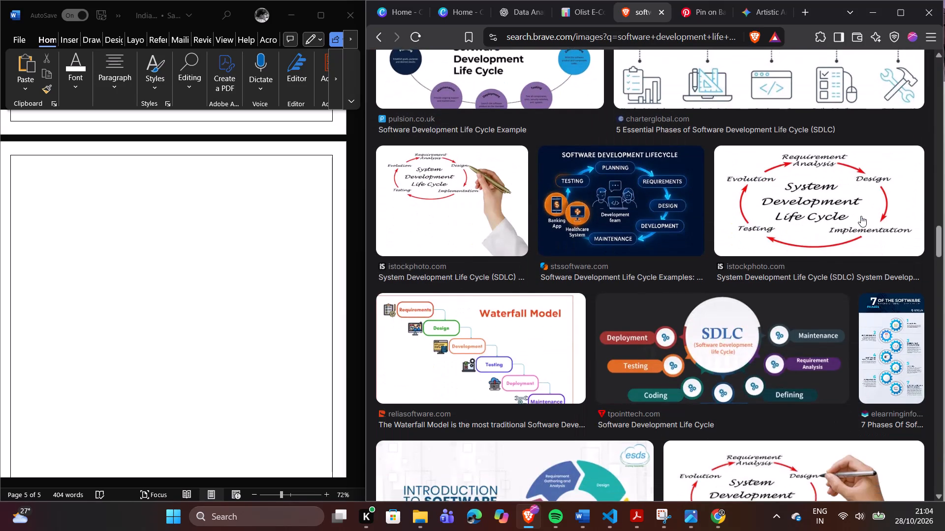
{"action": "left_click", "coordinate": [479, 342]}
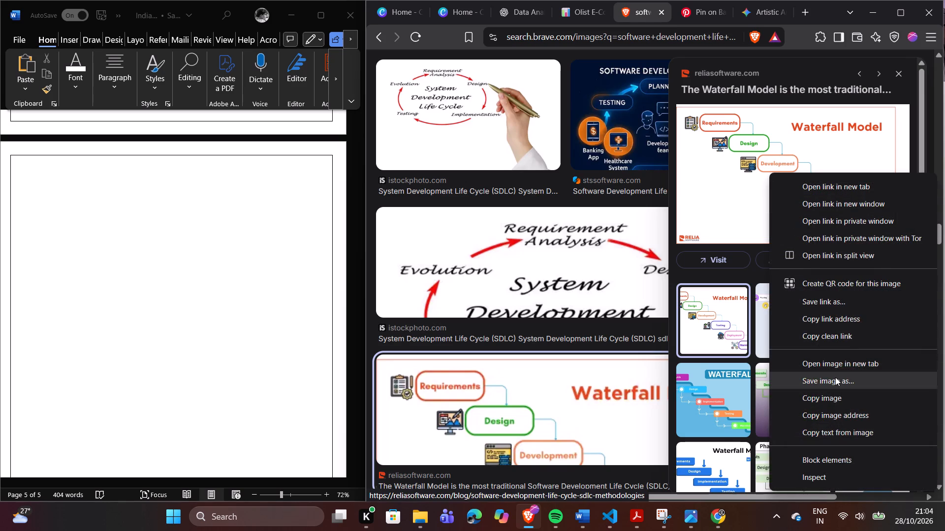
{"action": "left_click", "coordinate": [836, 395]}
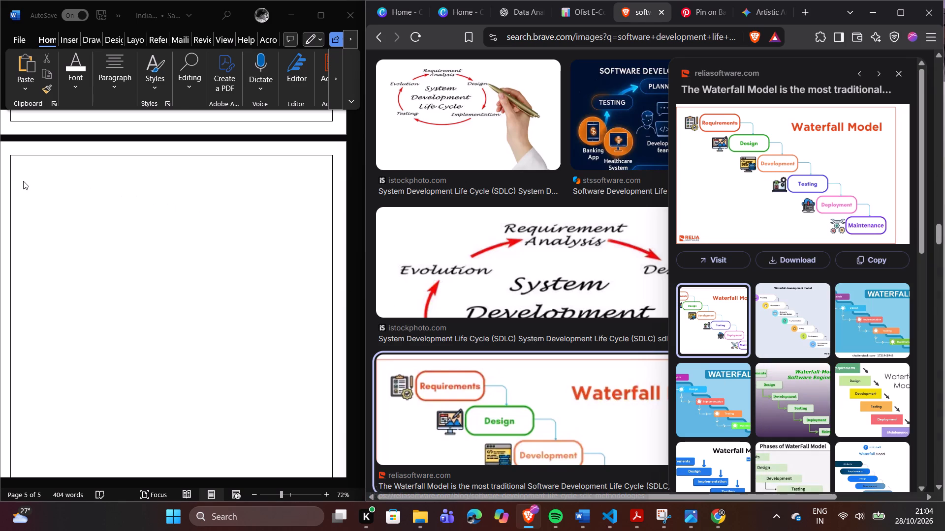
Switch to Word, paste the copied Waterfall Model diagram as a picture on page 5, and shrink it to fit inside the page border.
{"action": "left_click", "coordinate": [23, 181]}
{"action": "right_click", "coordinate": [23, 180]}
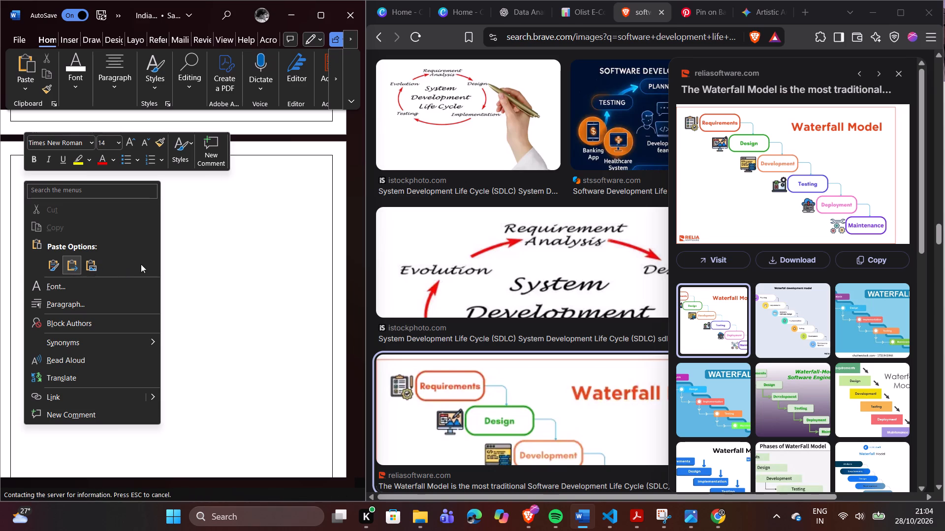
{"action": "left_click", "coordinate": [95, 265]}
{"action": "left_click", "coordinate": [160, 272]}
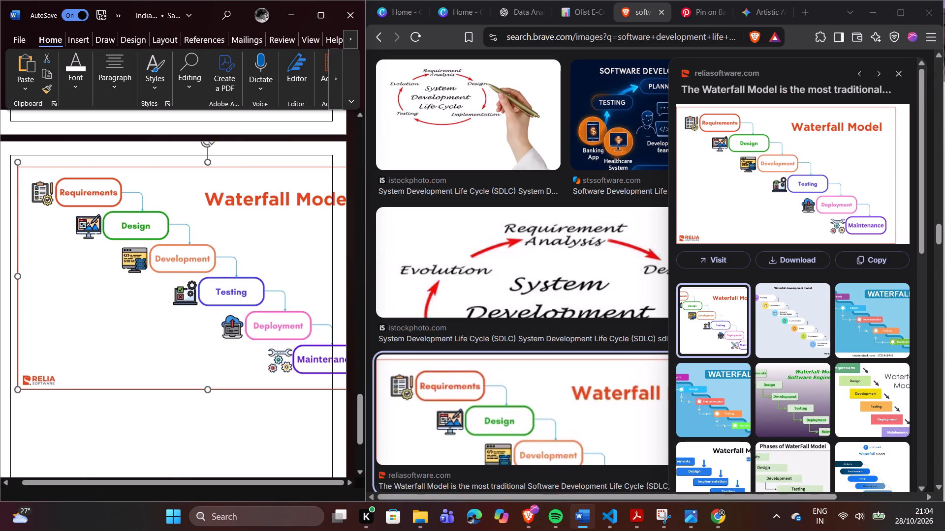
{"action": "left_click_drag", "start_coordinate": [17, 386], "coordinate": [39, 344]}
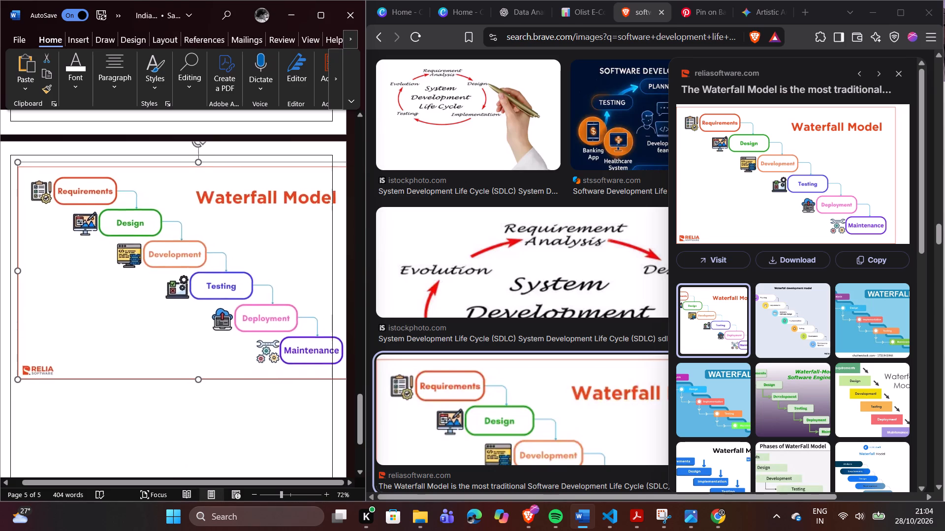
{"action": "left_click_drag", "start_coordinate": [39, 344], "coordinate": [63, 309]}
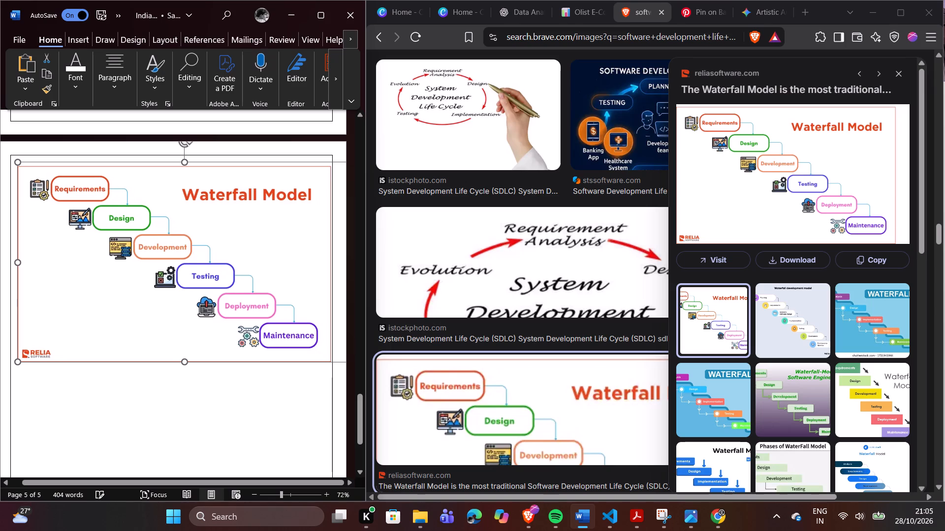
{"action": "left_click", "coordinate": [167, 453]}
{"action": "left_click", "coordinate": [169, 442]}
{"action": "double_click", "coordinate": [200, 391]}
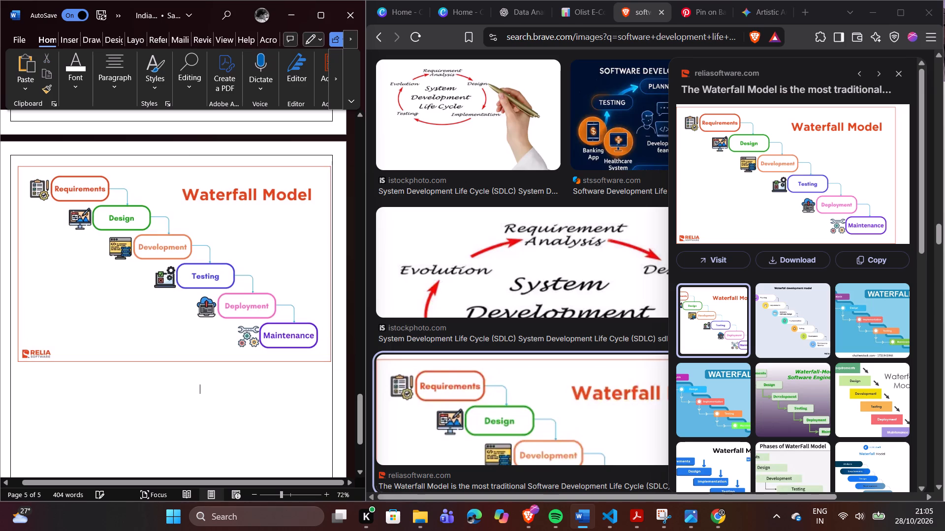
Switch to Canva in the Brave browser and create a custom-size design of 2000 × 1600 px.
{"action": "left_click", "coordinate": [457, 10]}
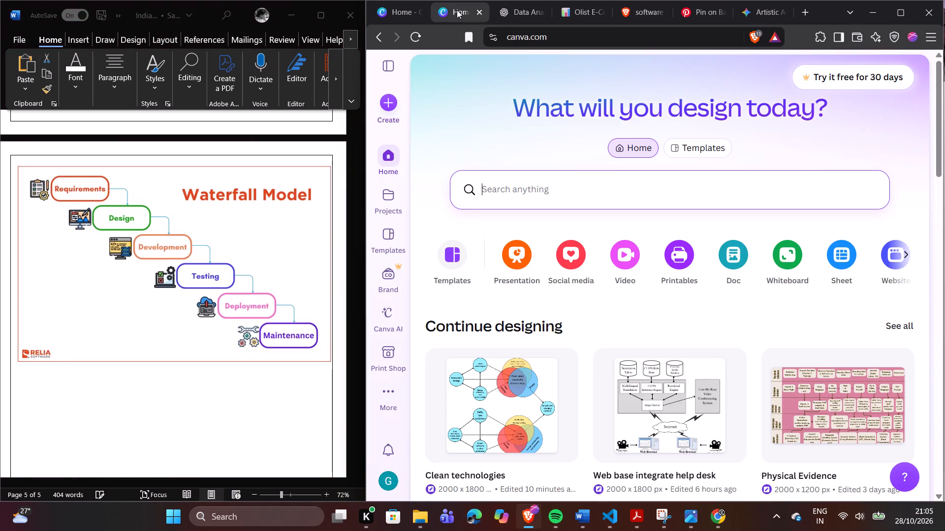
{"action": "left_click", "coordinate": [385, 103]}
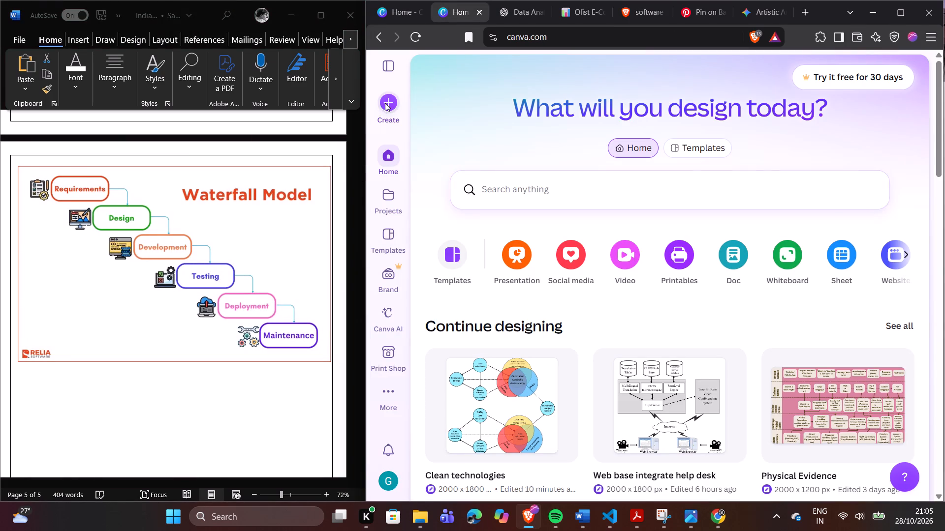
{"action": "scroll", "coordinate": [476, 269], "scroll_direction": "down", "scroll_amount": 5}
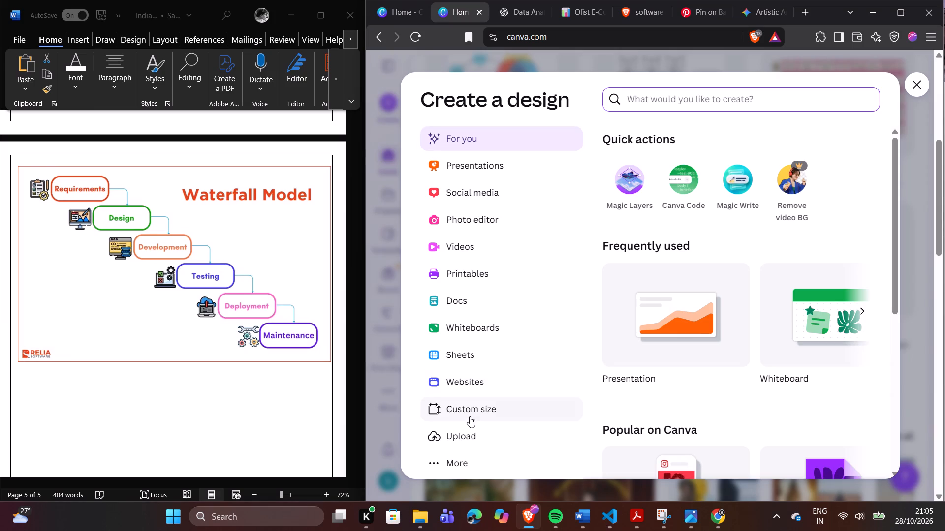
{"action": "left_click", "coordinate": [470, 413]}
{"action": "left_click", "coordinate": [615, 159]}
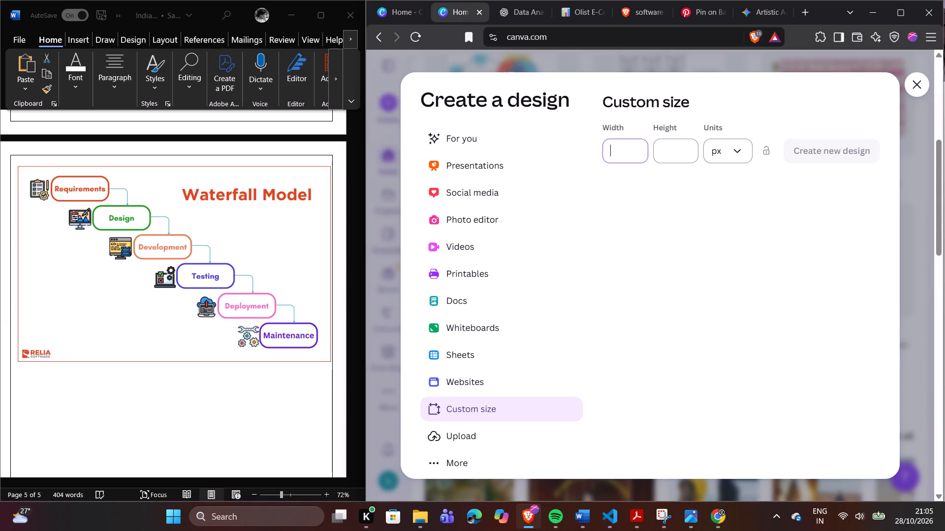
{"action": "type", "text": "20"}
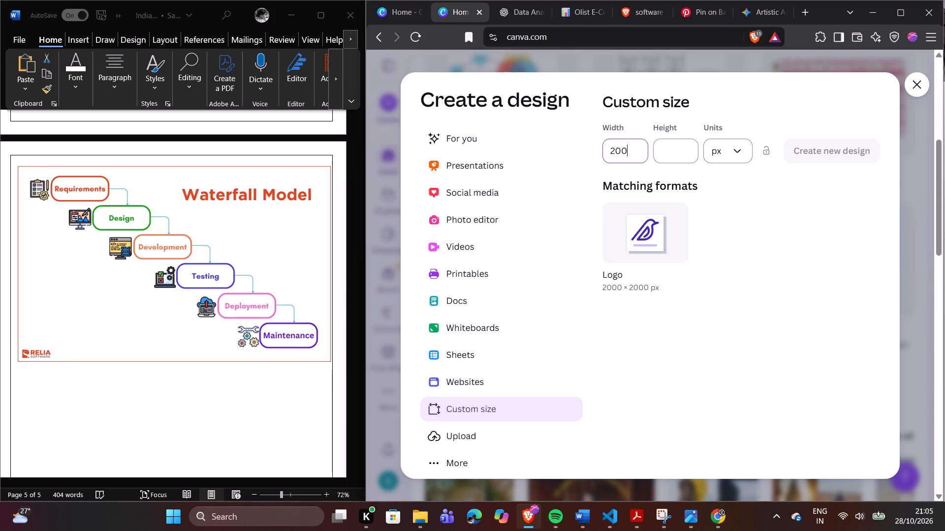
{"action": "key", "text": "BackSpace"}
{"action": "left_click", "coordinate": [658, 152]}
{"action": "key", "text": "1"}
{"action": "key", "text": "6"}
{"action": "type", "text": "00"}
{"action": "left_click", "coordinate": [848, 143]}
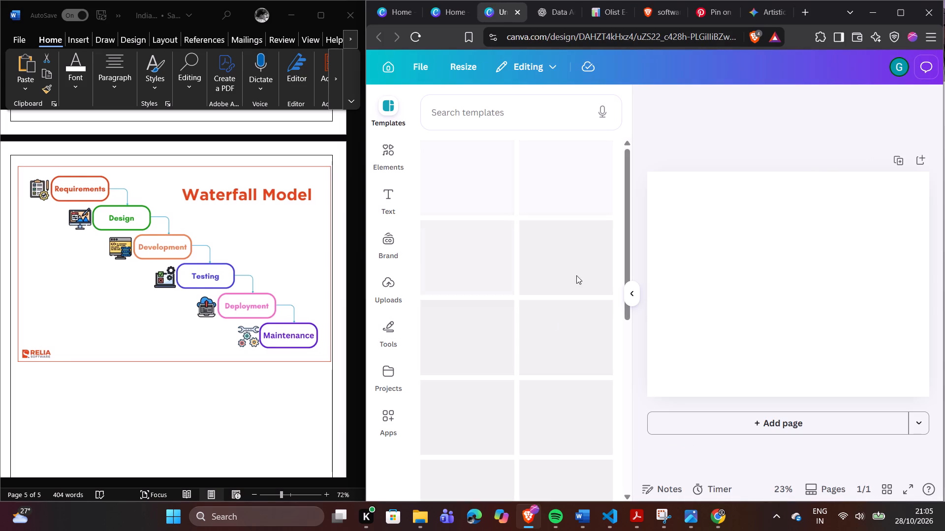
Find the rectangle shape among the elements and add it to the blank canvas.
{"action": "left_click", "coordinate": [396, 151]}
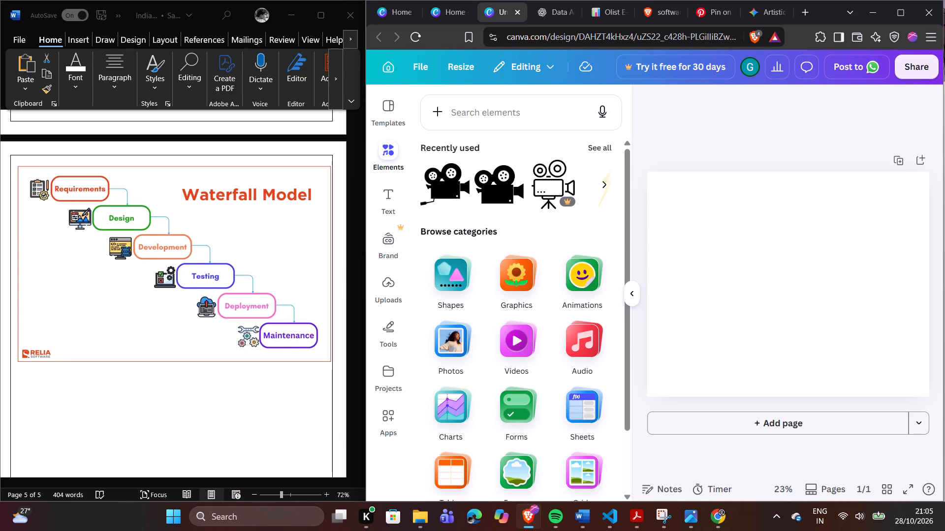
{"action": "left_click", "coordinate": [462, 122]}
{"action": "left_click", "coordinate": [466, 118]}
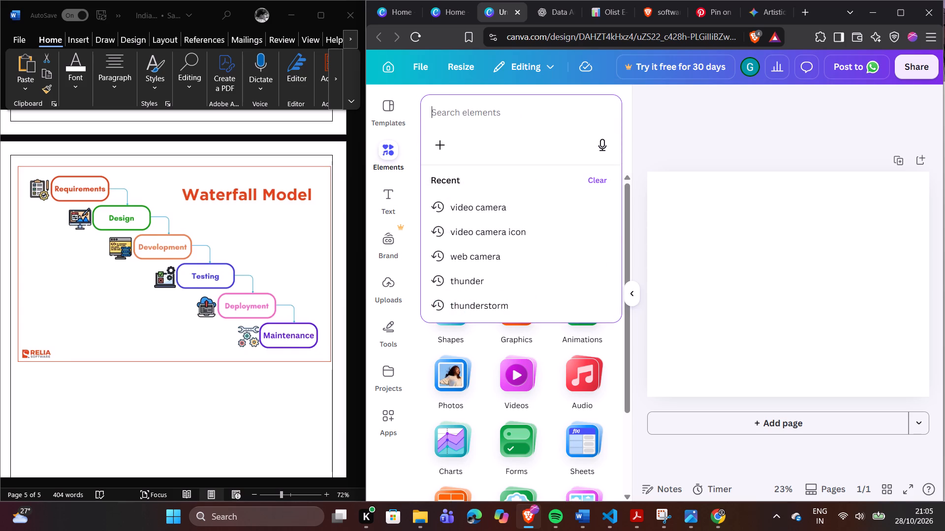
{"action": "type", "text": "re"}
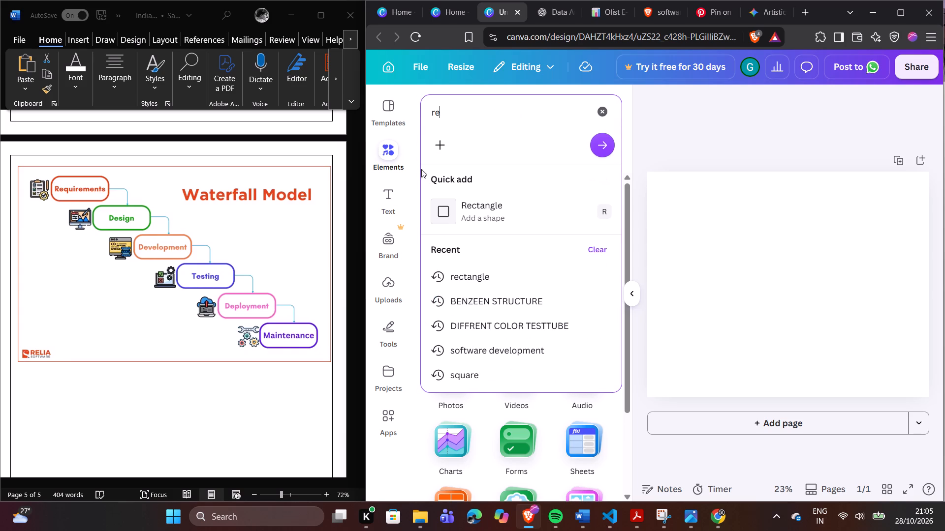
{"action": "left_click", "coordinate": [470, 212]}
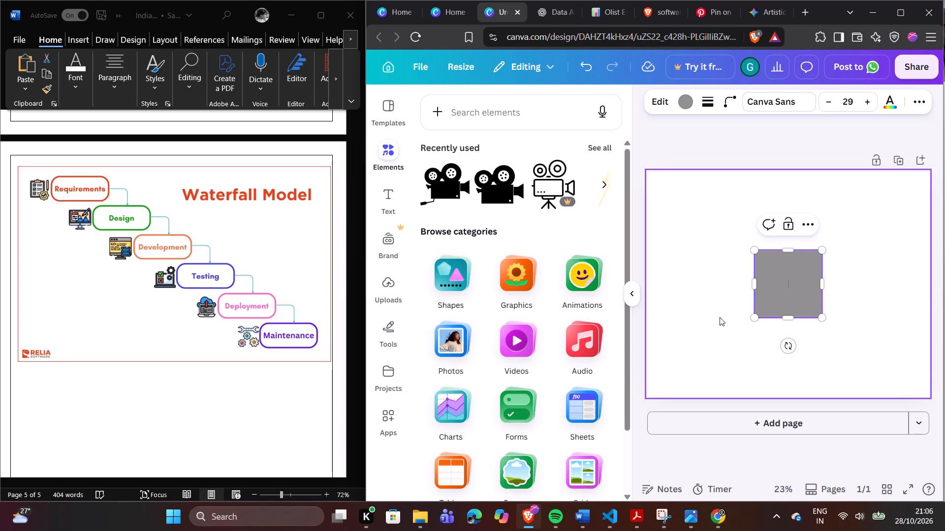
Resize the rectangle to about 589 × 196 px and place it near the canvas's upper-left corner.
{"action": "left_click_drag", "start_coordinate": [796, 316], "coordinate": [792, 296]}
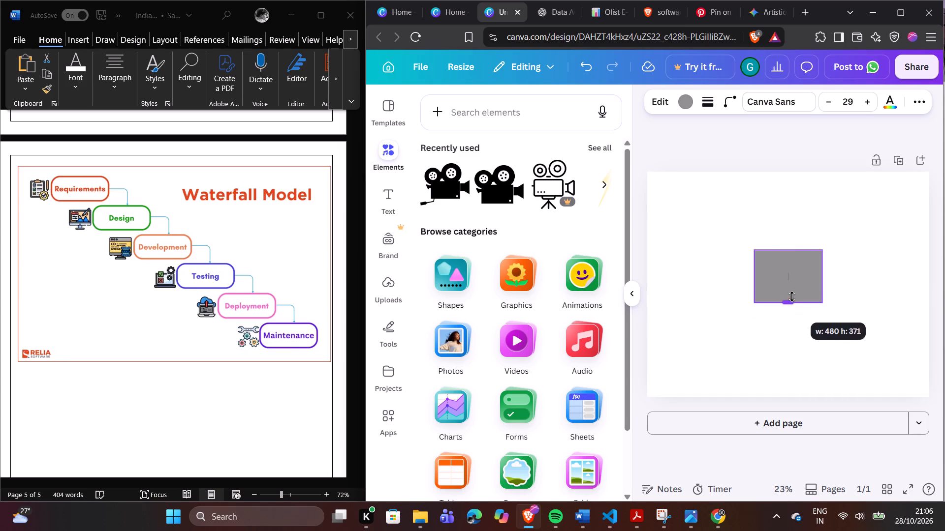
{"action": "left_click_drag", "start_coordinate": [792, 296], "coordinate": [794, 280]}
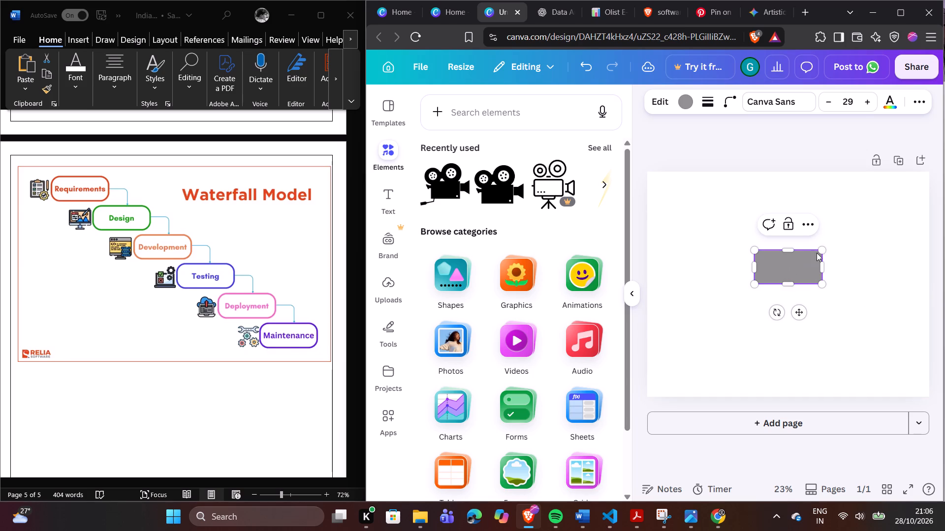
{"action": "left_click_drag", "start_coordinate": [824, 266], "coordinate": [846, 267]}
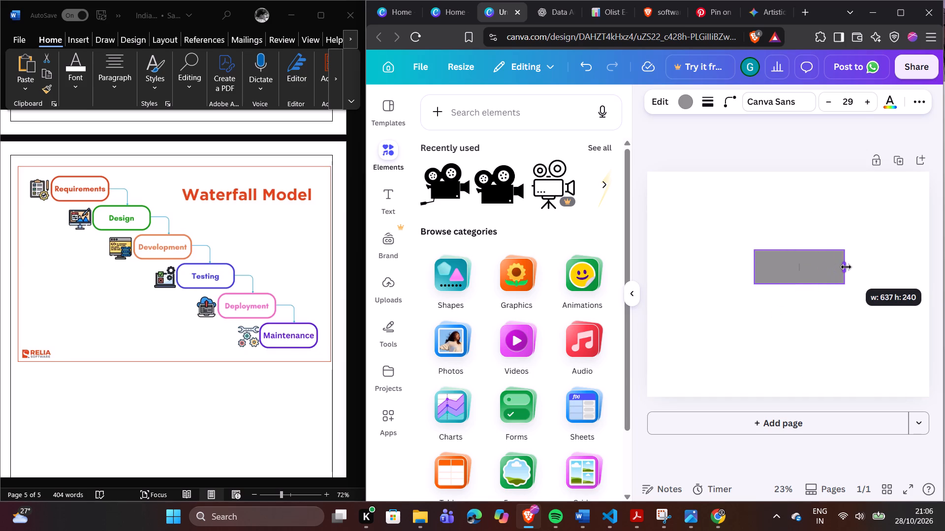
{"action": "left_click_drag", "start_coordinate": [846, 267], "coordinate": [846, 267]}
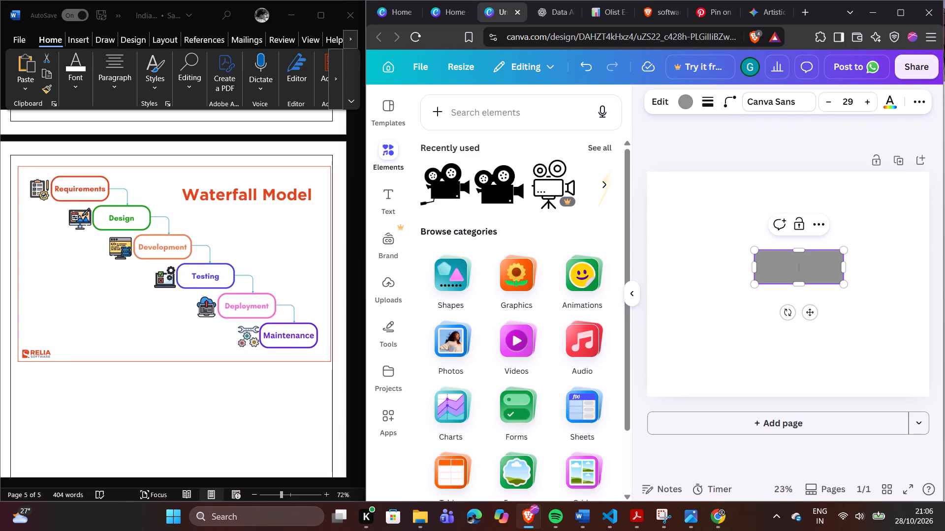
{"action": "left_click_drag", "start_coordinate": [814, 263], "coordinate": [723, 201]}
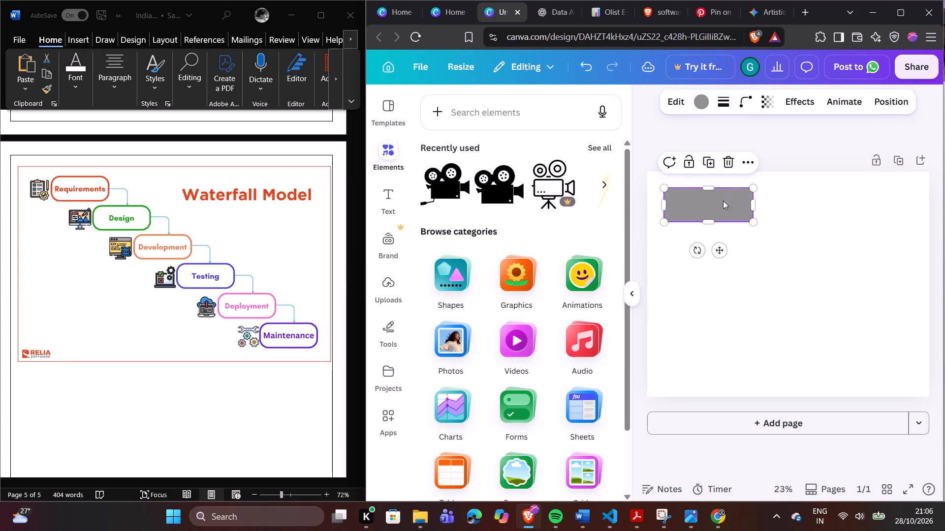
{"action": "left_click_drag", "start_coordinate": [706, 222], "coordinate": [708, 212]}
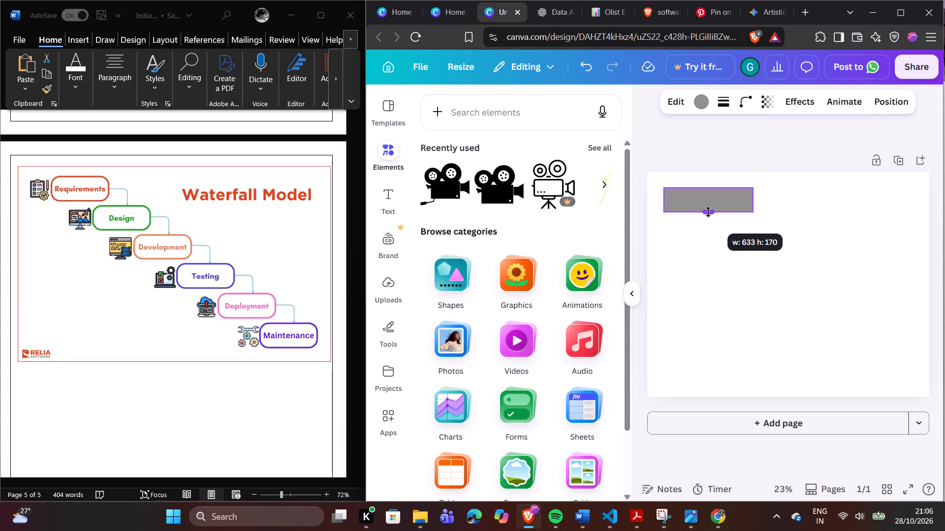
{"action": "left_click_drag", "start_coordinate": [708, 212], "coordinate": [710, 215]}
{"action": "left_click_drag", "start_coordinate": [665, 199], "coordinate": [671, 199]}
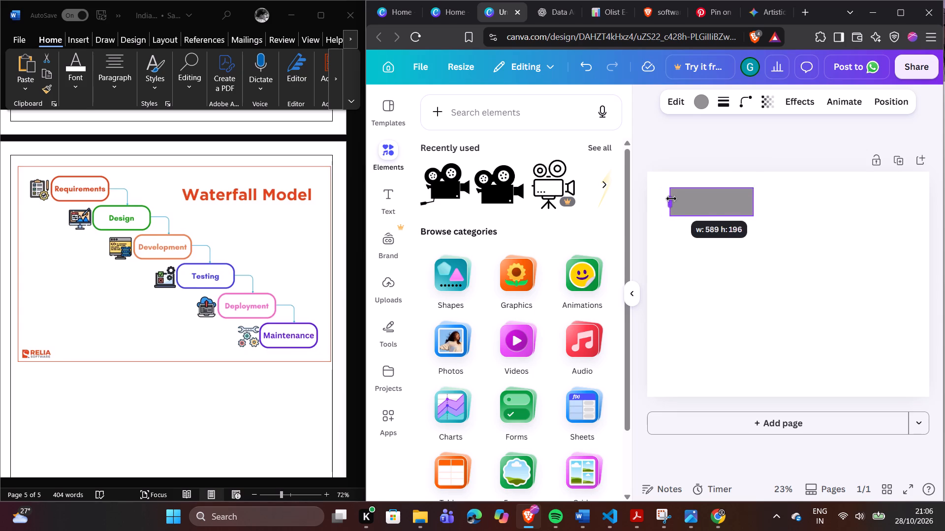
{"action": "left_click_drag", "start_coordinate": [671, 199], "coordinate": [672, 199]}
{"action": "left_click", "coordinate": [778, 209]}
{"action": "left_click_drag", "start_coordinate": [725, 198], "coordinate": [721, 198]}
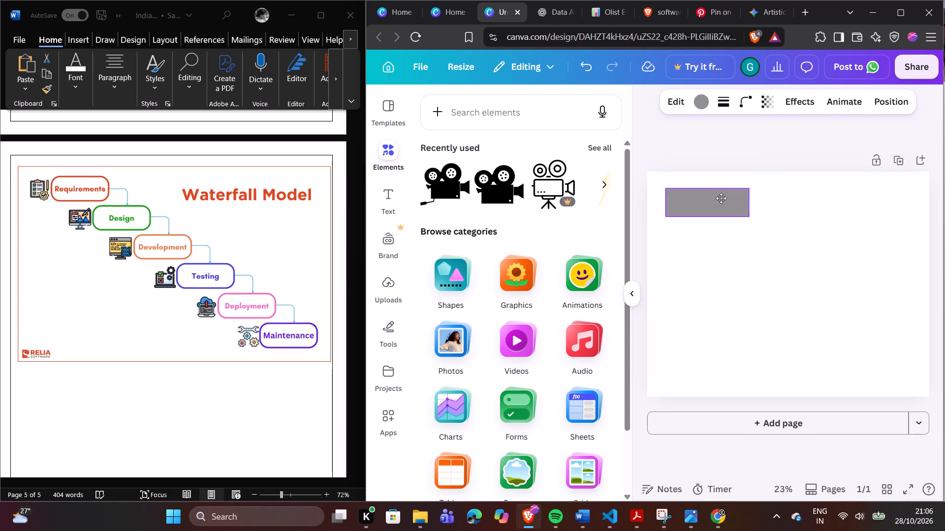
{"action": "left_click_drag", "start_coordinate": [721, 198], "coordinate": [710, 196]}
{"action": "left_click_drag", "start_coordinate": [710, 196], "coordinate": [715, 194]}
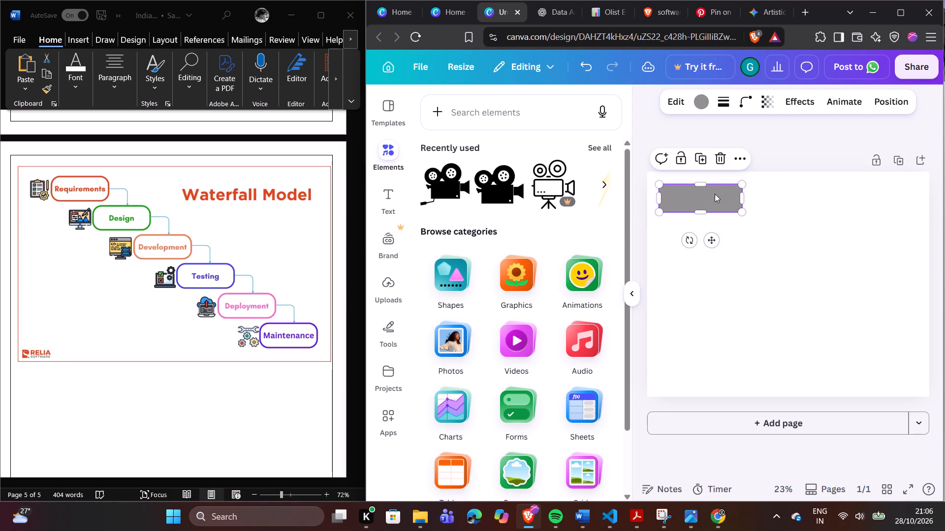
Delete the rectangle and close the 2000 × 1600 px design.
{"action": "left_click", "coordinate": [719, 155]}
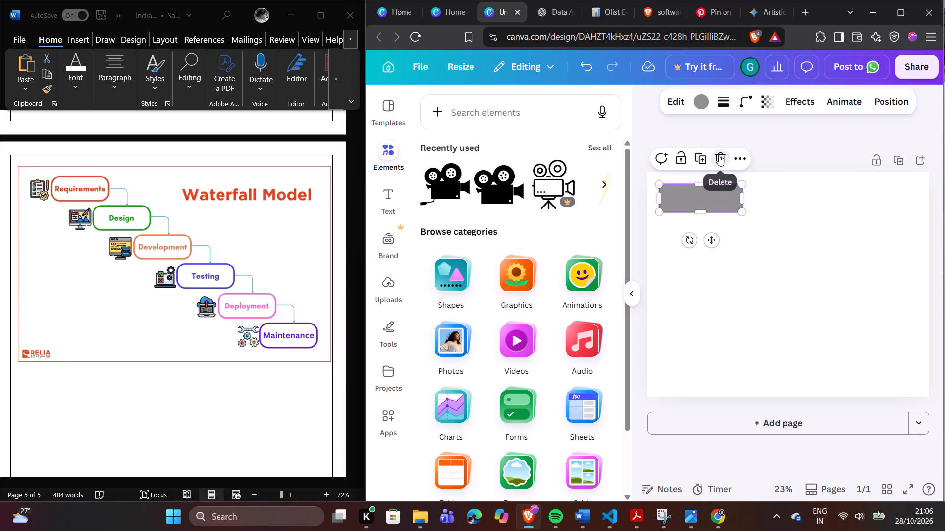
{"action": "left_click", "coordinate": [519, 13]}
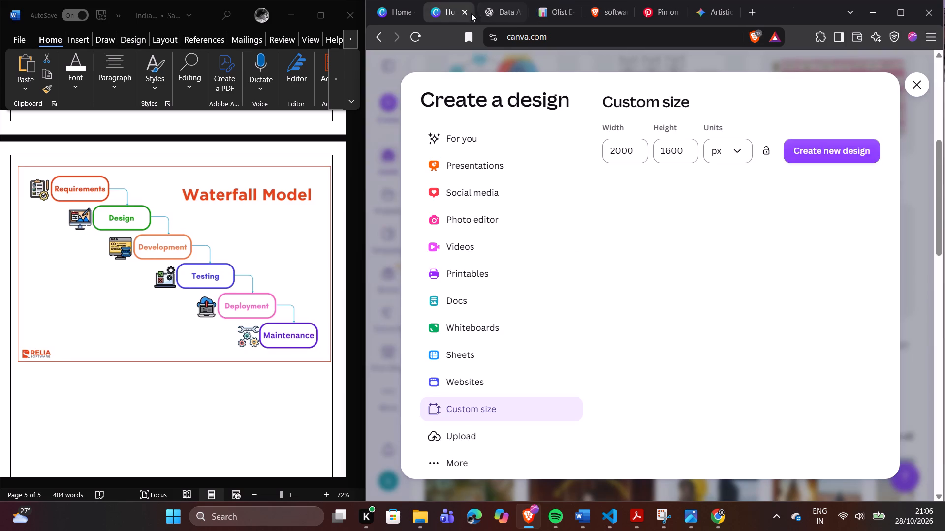
Change the custom height to 1200 px and create a new 2000 × 1200 px design.
{"action": "left_click", "coordinate": [671, 147]}
{"action": "key", "text": "BackSpace"}
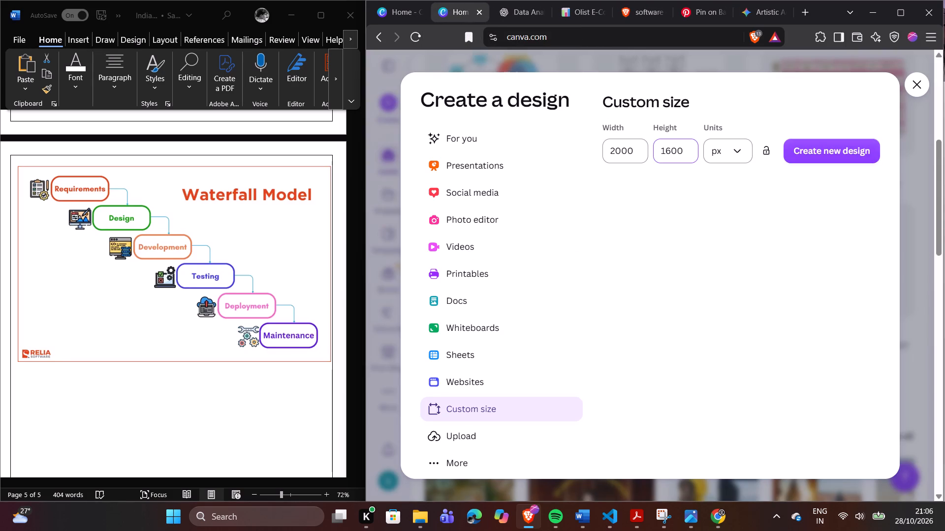
{"action": "key", "text": "2"}
{"action": "key", "text": "BackSpace"}
{"action": "key", "text": "4"}
{"action": "key", "text": "BackSpace"}
{"action": "key", "text": "2"}
{"action": "left_click", "coordinate": [793, 147]}
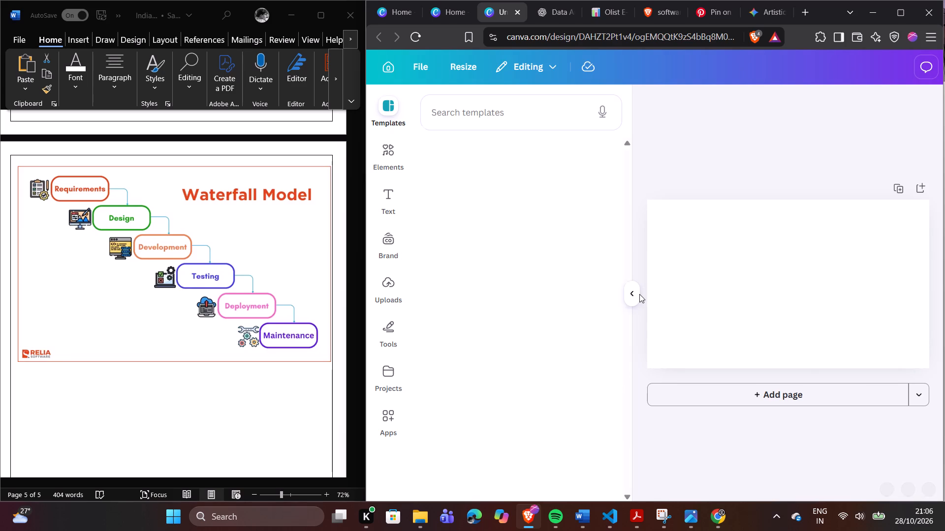
Find the rectangle shape among the elements and add it to the blank 2000 × 1200 px canvas.
{"action": "left_click", "coordinate": [395, 150]}
{"action": "left_click", "coordinate": [488, 109]}
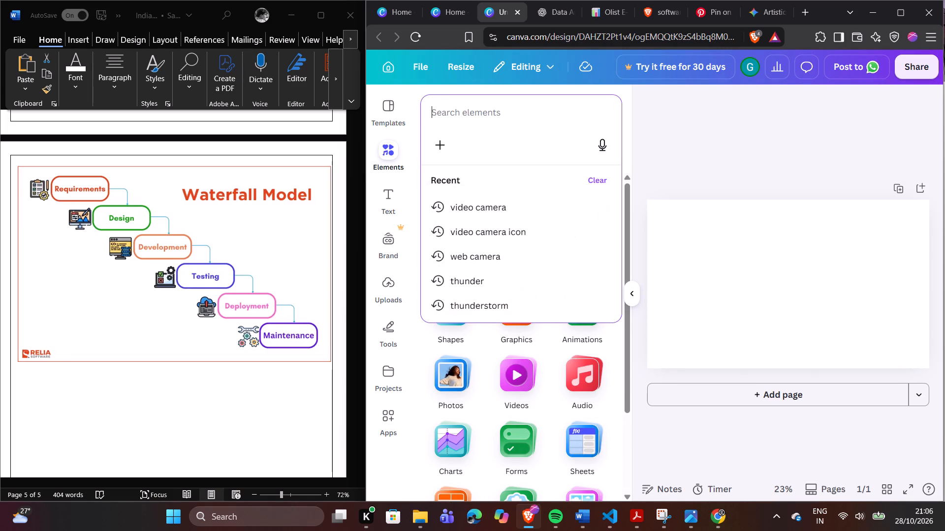
{"action": "key", "text": "r"}
{"action": "key", "text": "e"}
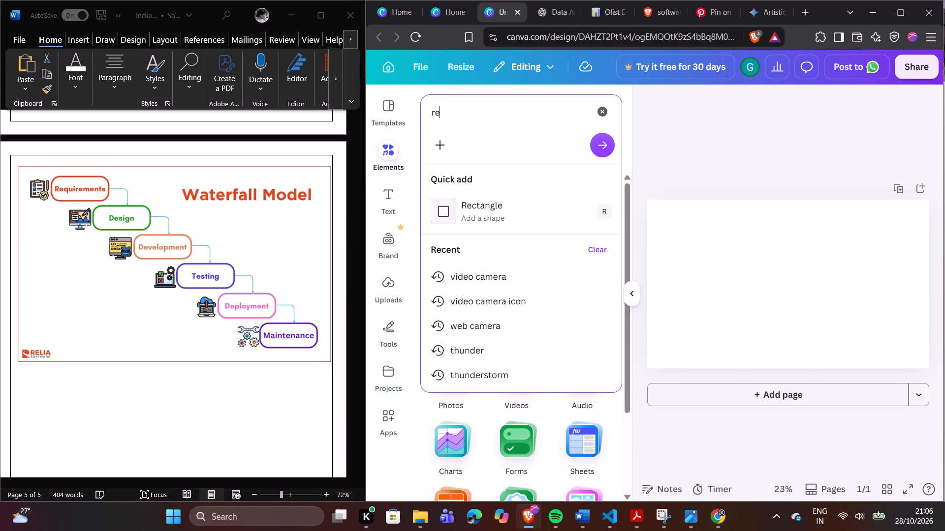
{"action": "key", "text": "c"}
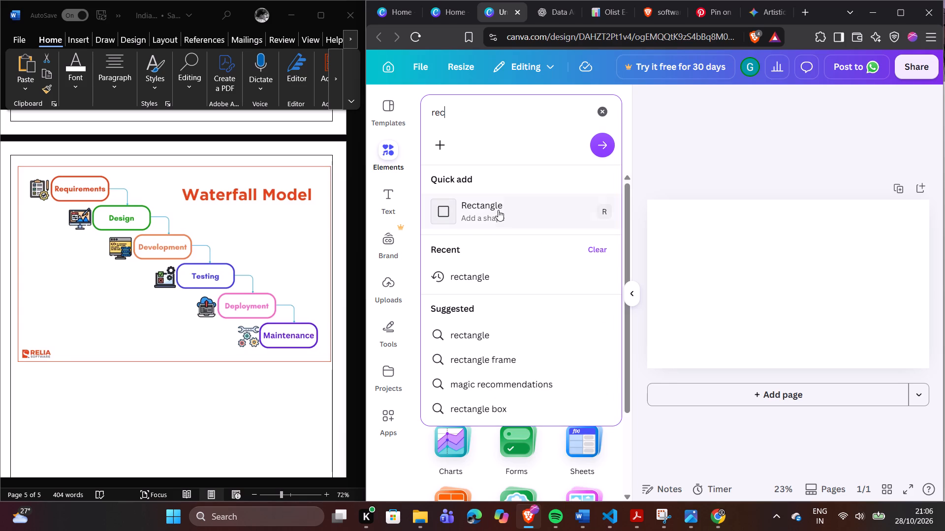
{"action": "left_click", "coordinate": [498, 210]}
{"action": "left_click", "coordinate": [634, 295]}
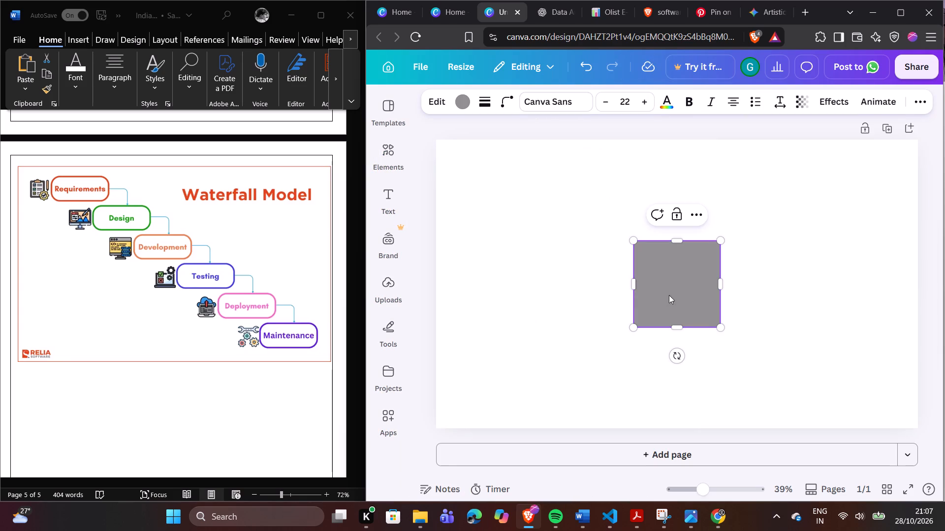
Flatten and widen the rectangle into a horizontal box and place it near the canvas's upper-left corner.
{"action": "left_click_drag", "start_coordinate": [677, 327], "coordinate": [673, 274]}
{"action": "left_click", "coordinate": [768, 270]}
{"action": "left_click_drag", "start_coordinate": [685, 250], "coordinate": [539, 194]}
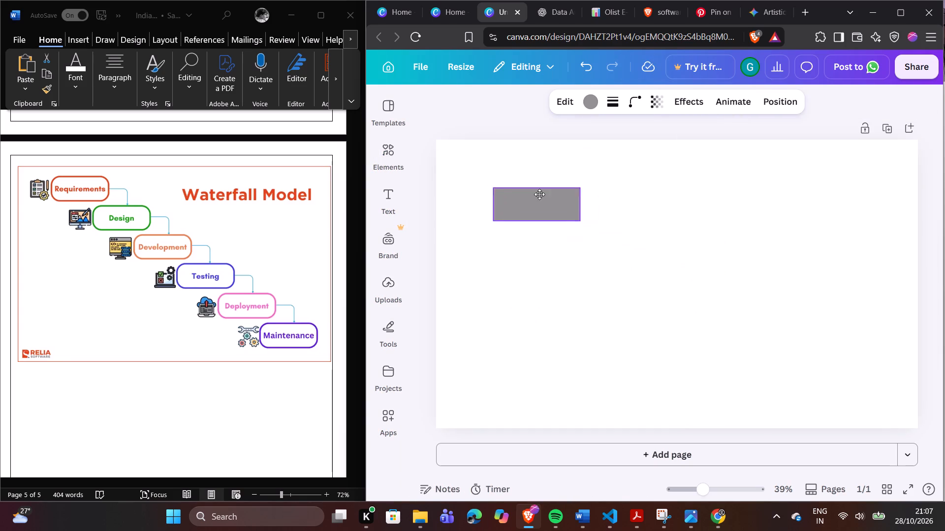
{"action": "left_click_drag", "start_coordinate": [539, 194], "coordinate": [499, 165]}
{"action": "left_click_drag", "start_coordinate": [498, 165], "coordinate": [504, 160]}
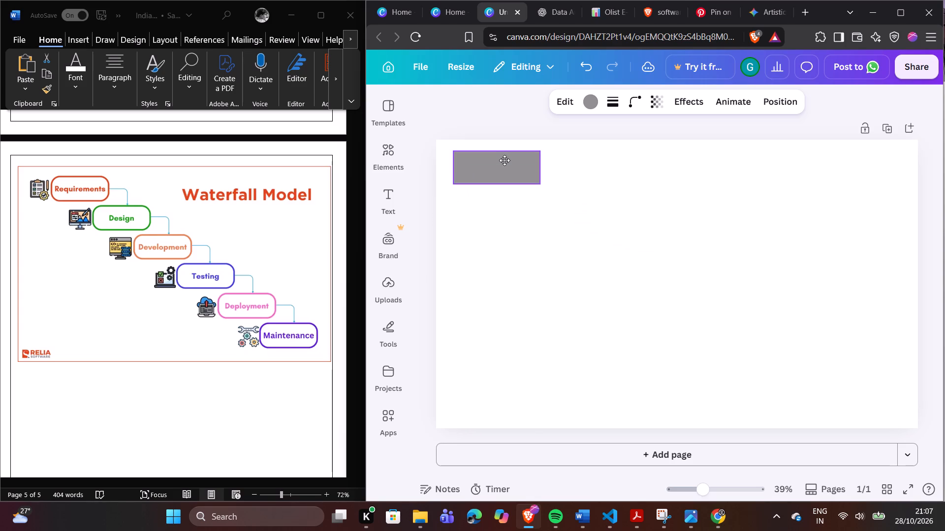
{"action": "left_click_drag", "start_coordinate": [504, 160], "coordinate": [503, 165]}
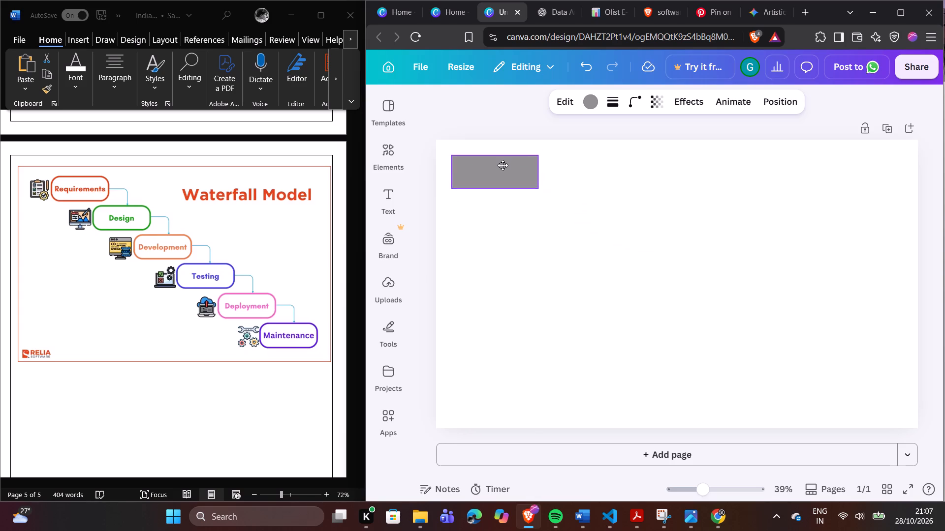
{"action": "left_click_drag", "start_coordinate": [503, 165], "coordinate": [506, 163]}
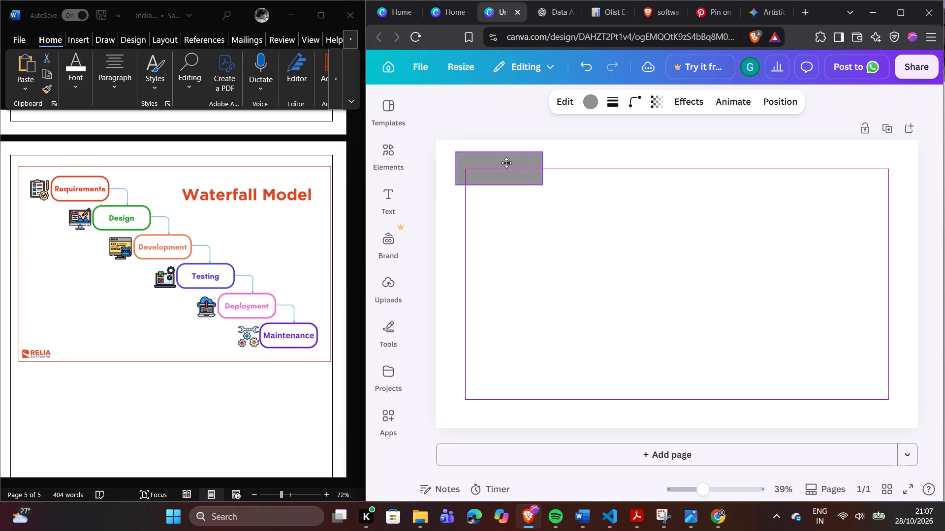
{"action": "left_click_drag", "start_coordinate": [506, 163], "coordinate": [510, 163]}
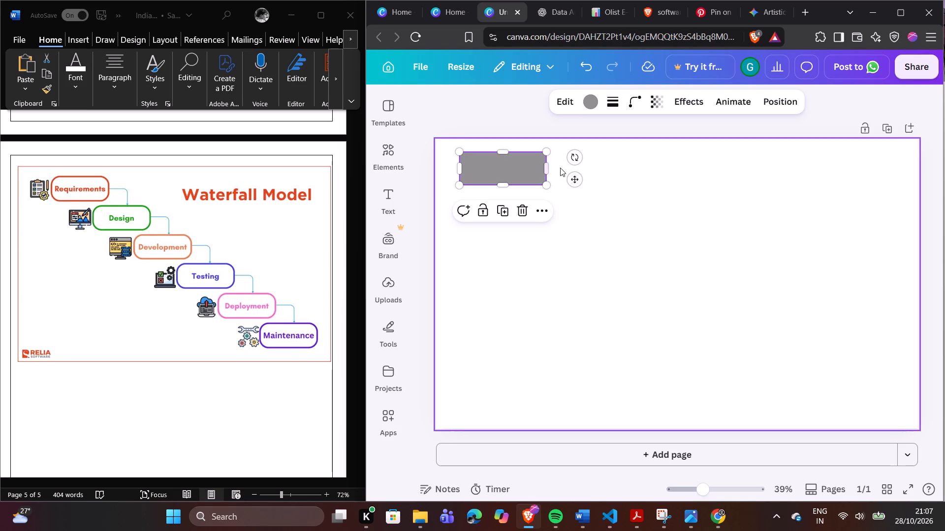
{"action": "left_click", "coordinate": [546, 170]}
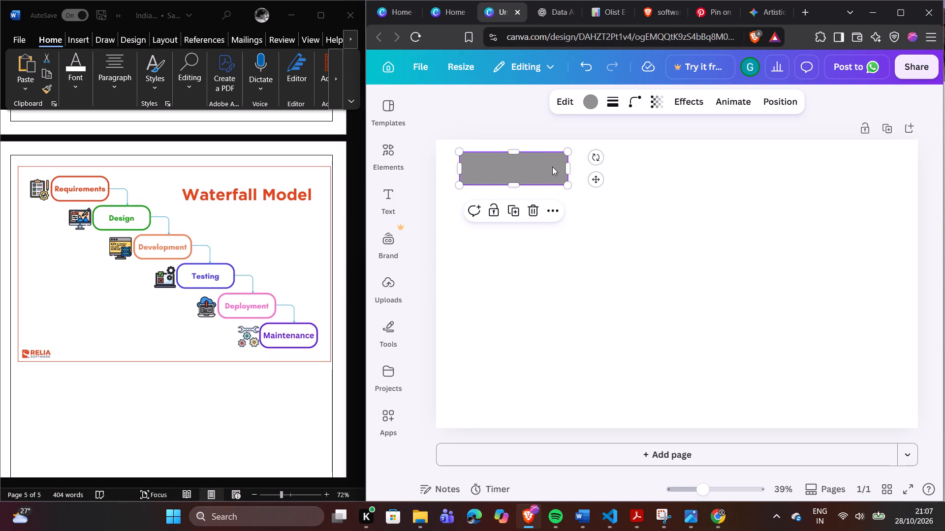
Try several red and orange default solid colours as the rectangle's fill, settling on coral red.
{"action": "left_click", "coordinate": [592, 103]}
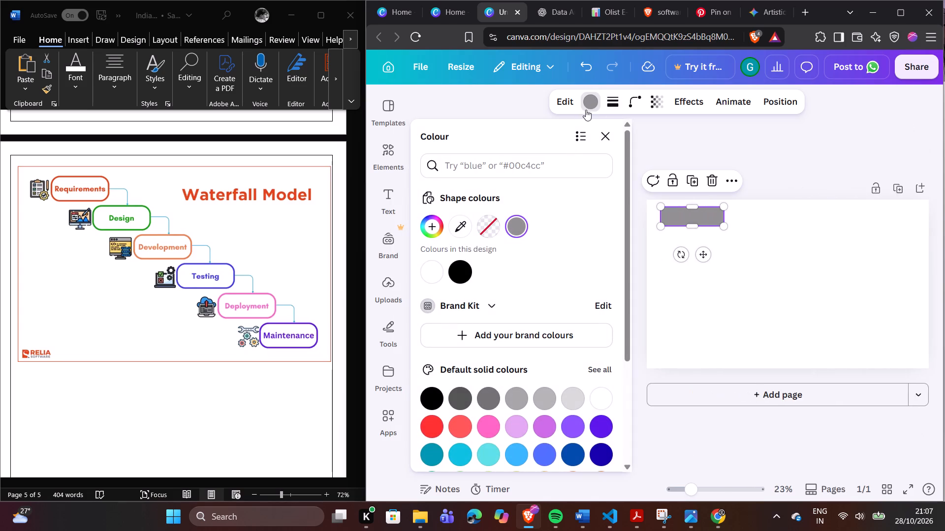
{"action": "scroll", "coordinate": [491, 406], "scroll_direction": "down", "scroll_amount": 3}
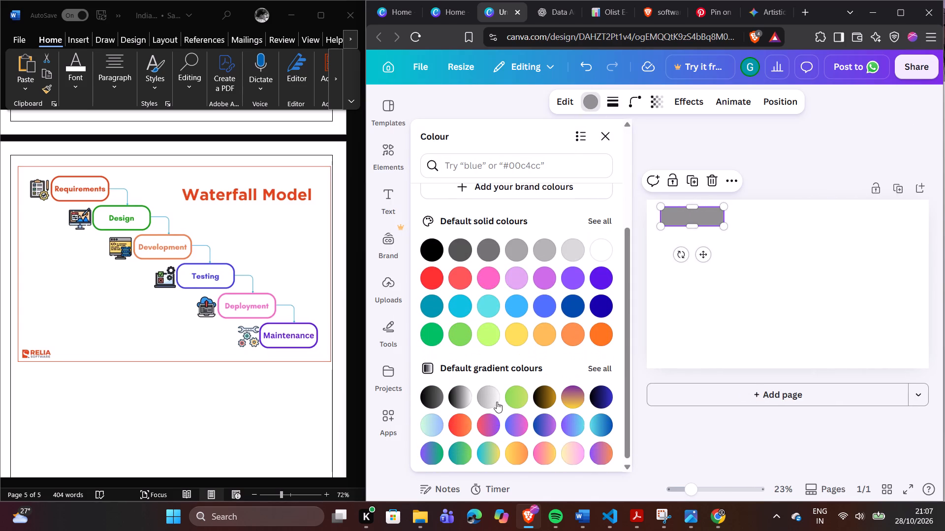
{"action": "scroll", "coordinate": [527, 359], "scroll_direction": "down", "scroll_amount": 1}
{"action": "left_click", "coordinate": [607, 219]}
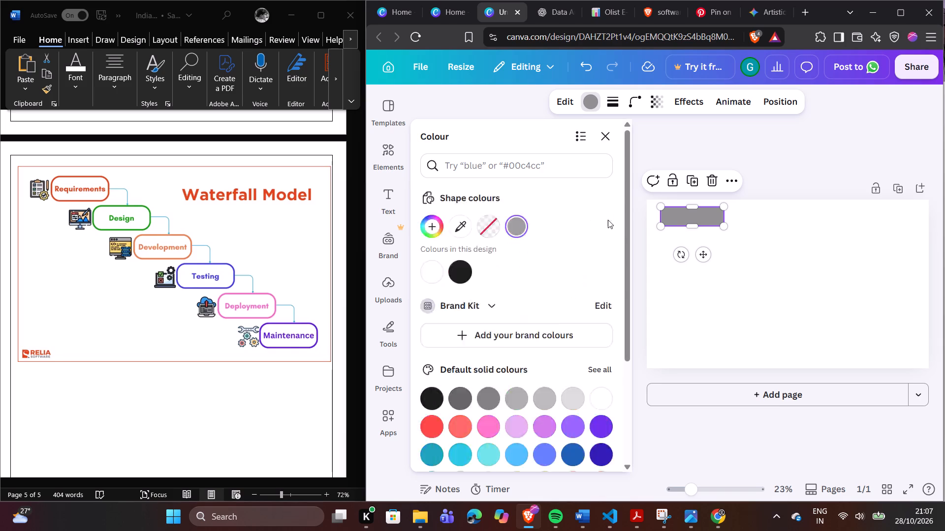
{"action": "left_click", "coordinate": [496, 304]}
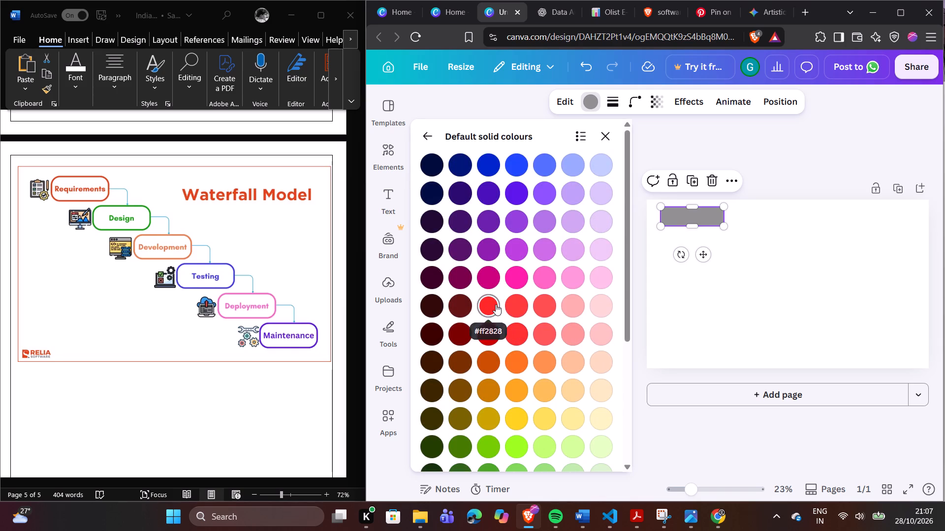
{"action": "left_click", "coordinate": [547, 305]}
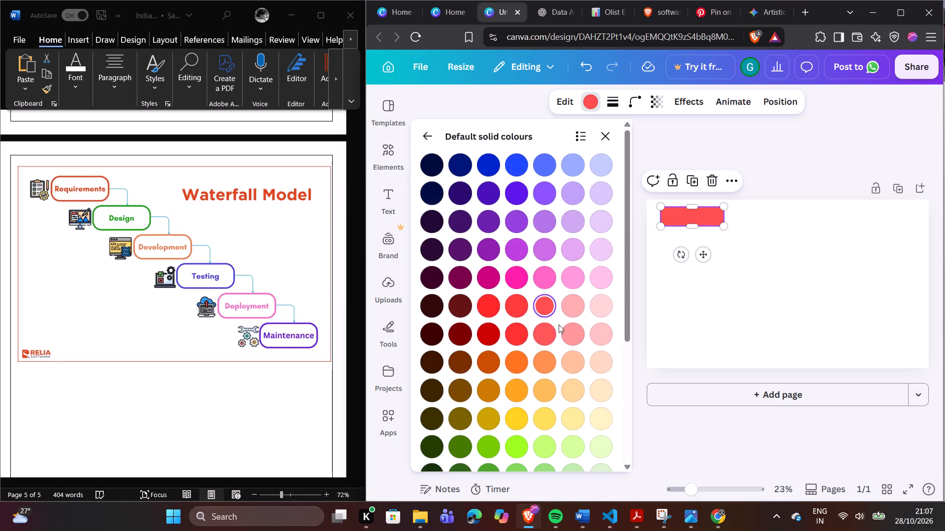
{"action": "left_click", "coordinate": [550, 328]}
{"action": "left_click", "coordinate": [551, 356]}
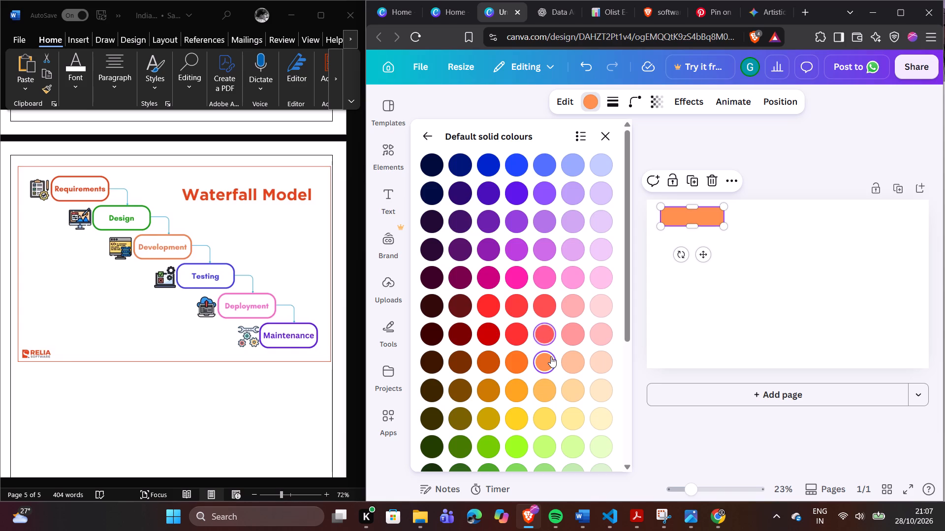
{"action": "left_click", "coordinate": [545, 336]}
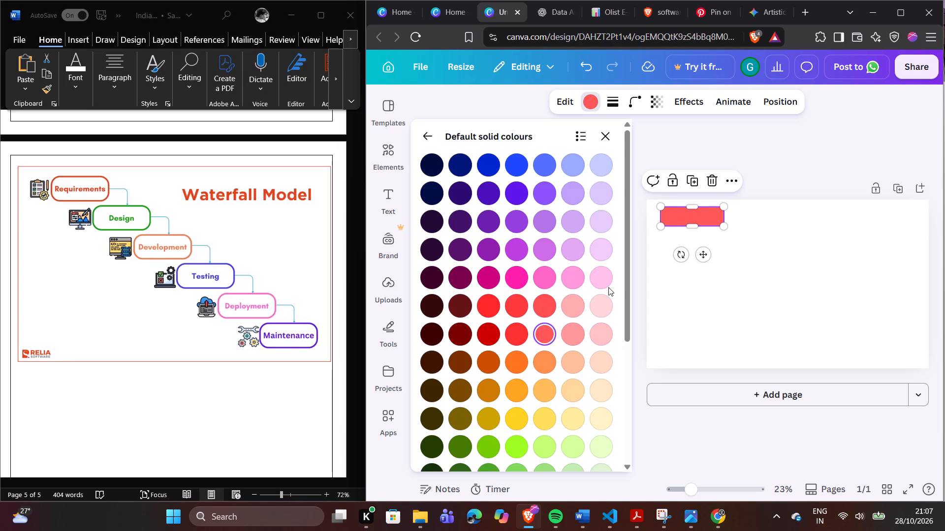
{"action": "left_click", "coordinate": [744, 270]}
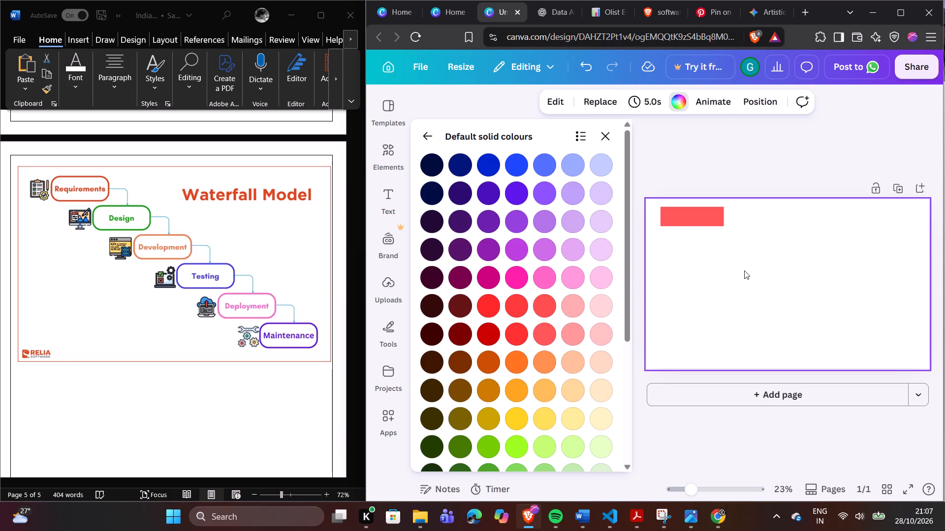
Try stroke weights up to 100 on the rectangle and give it a thin solid border.
{"action": "left_click", "coordinate": [697, 221]}
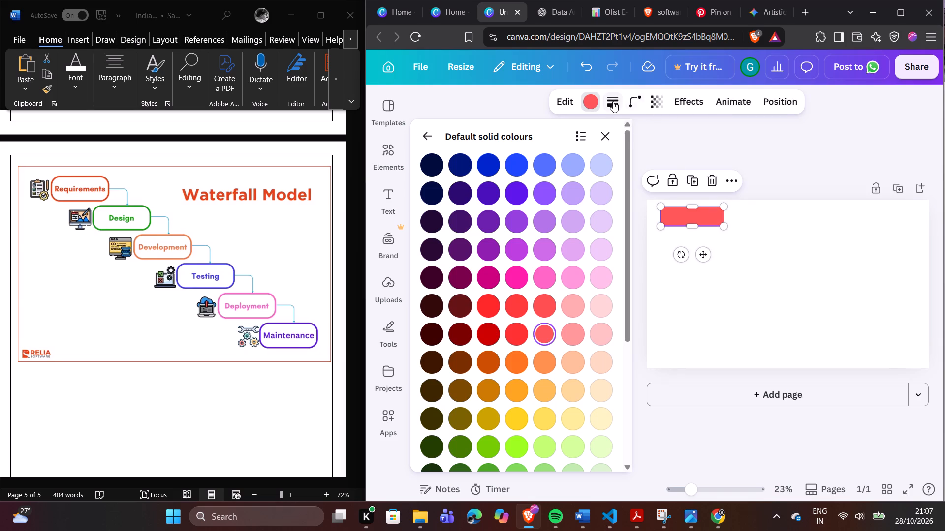
{"action": "left_click", "coordinate": [607, 102]}
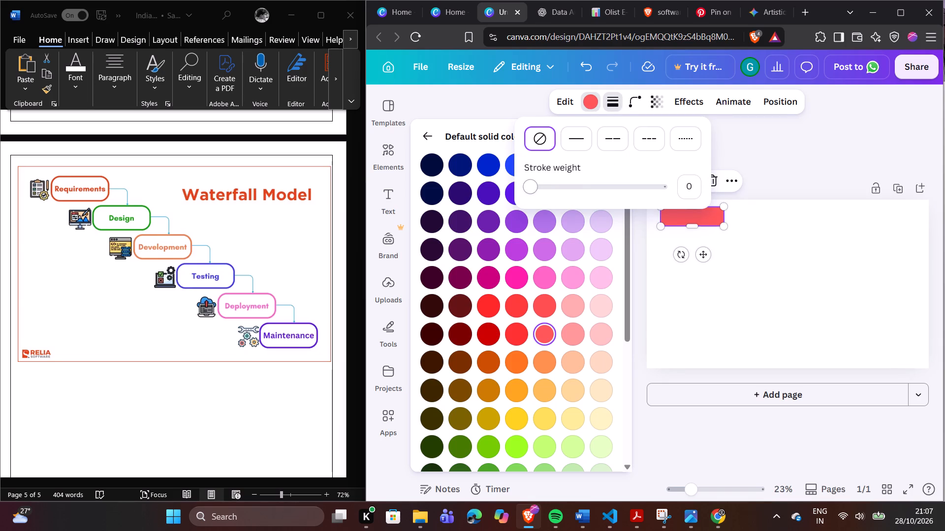
{"action": "left_click_drag", "start_coordinate": [530, 189], "coordinate": [693, 190]}
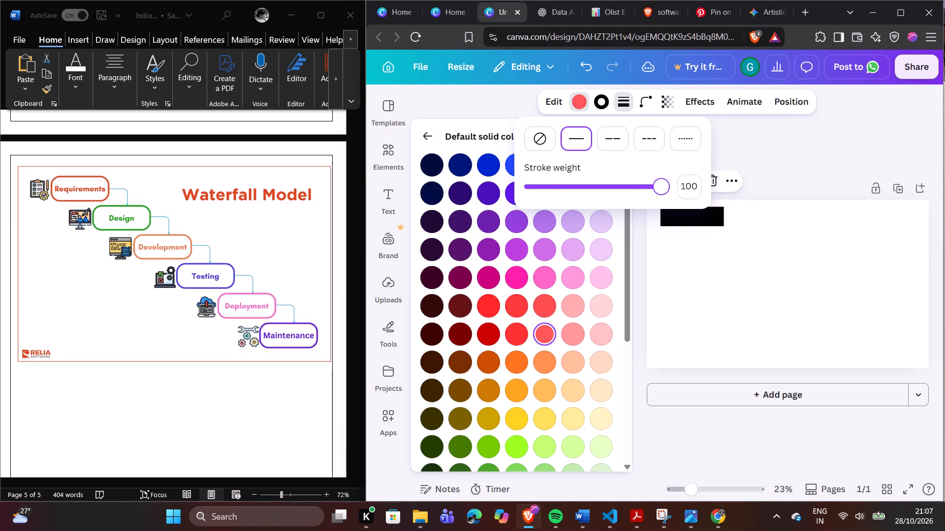
{"action": "left_click_drag", "start_coordinate": [693, 190], "coordinate": [360, 221]}
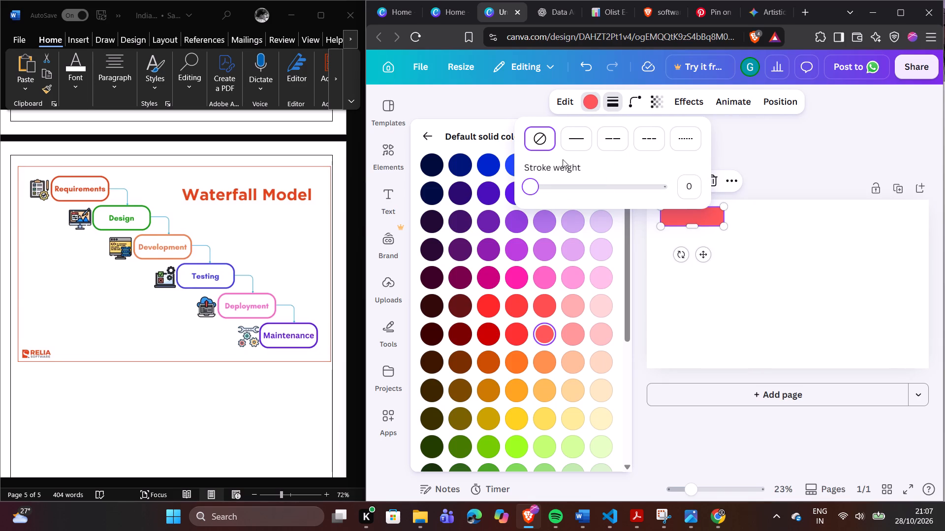
{"action": "left_click", "coordinate": [565, 143]}
{"action": "left_click", "coordinate": [751, 150]}
{"action": "left_click", "coordinate": [751, 149]}
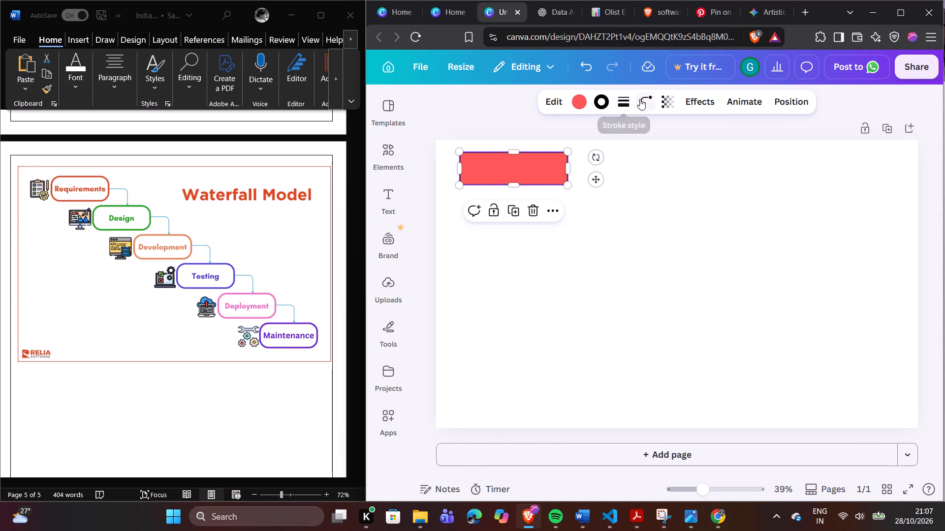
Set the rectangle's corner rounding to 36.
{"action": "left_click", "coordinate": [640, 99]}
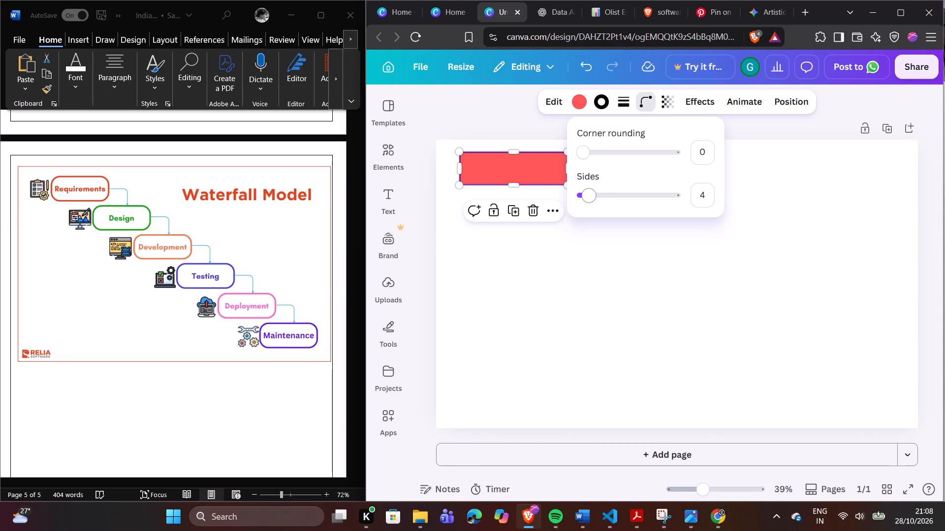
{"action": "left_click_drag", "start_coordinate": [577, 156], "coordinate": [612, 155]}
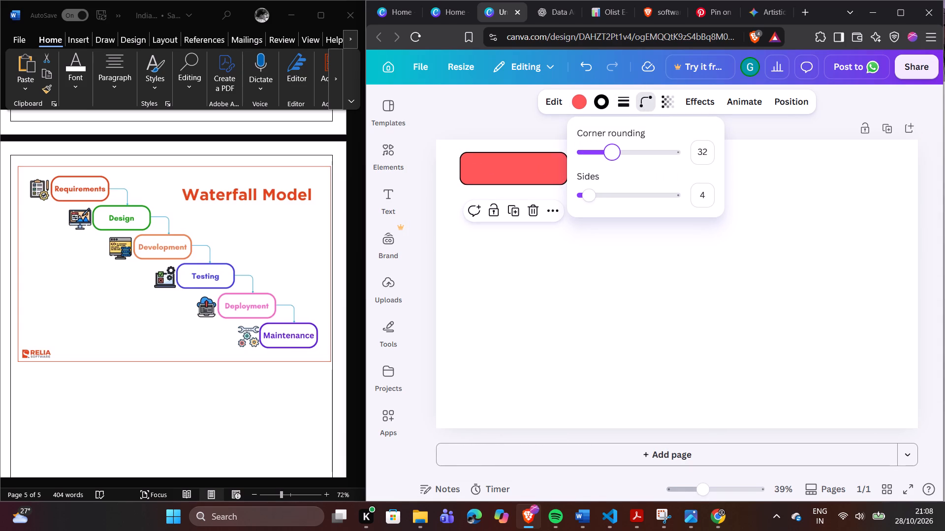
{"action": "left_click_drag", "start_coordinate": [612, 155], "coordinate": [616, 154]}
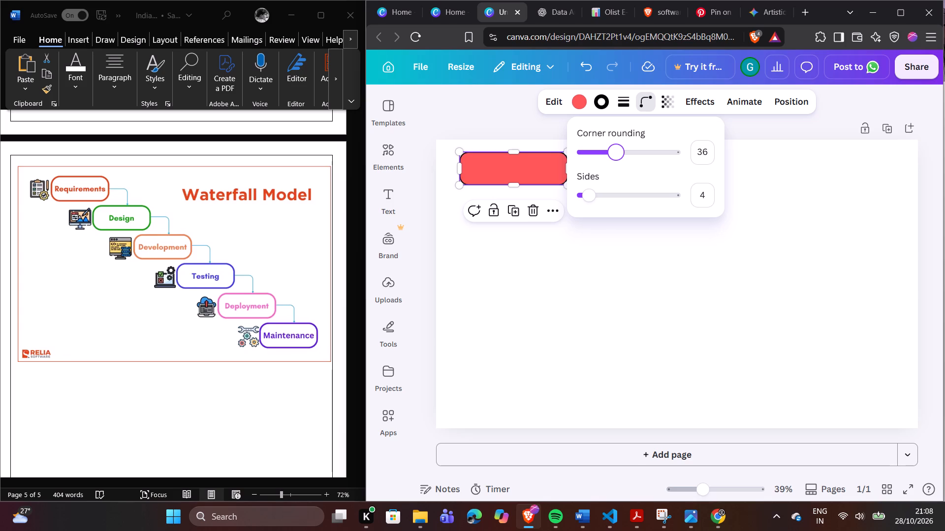
Change the rectangle's fill colour to white.
{"action": "left_click", "coordinate": [600, 102]}
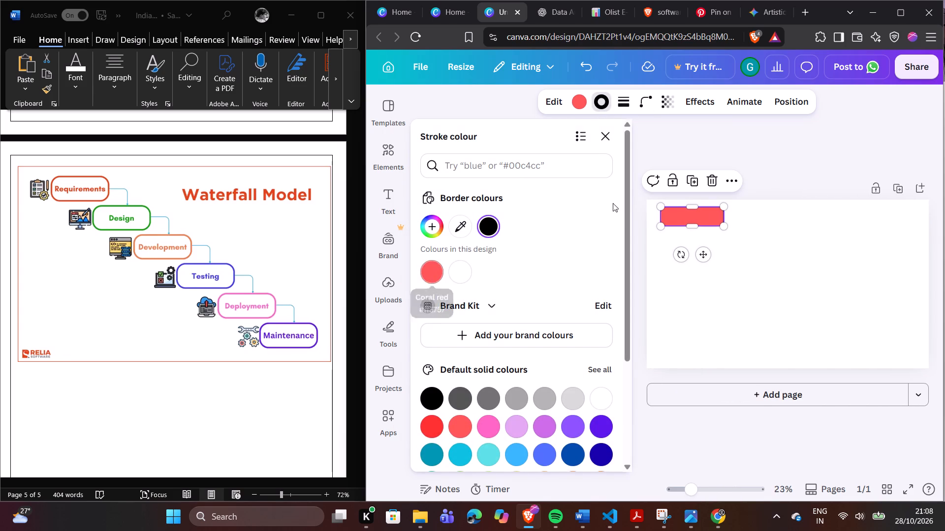
{"action": "left_click", "coordinate": [576, 106]}
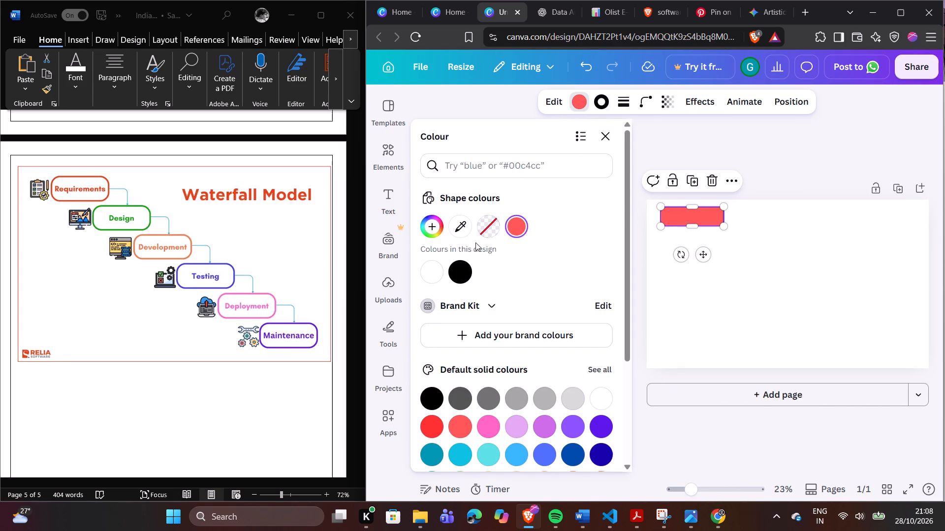
{"action": "left_click", "coordinate": [435, 270]}
Set the rectangle's border colour to bright red from the default solid colours.
{"action": "left_click", "coordinate": [678, 211]}
{"action": "left_click", "coordinate": [676, 218]}
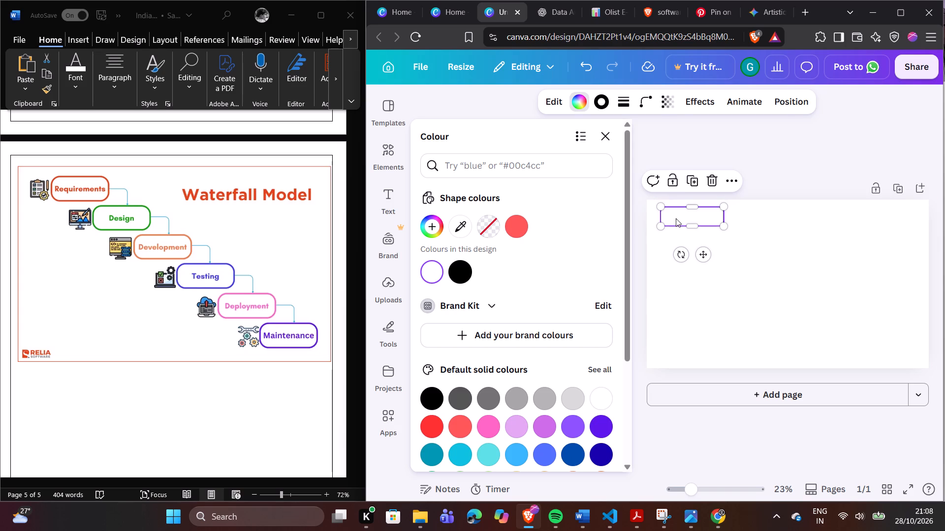
{"action": "left_click", "coordinate": [495, 106]}
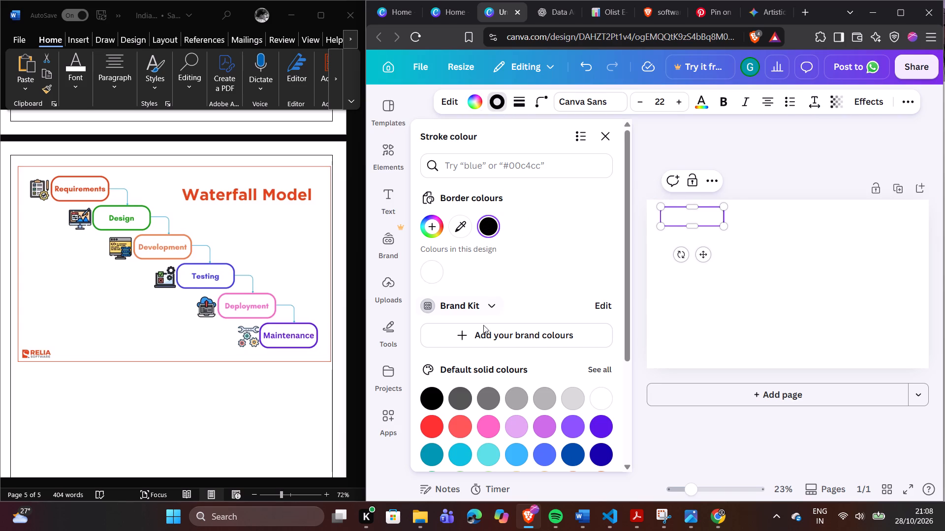
{"action": "left_click", "coordinate": [425, 420]}
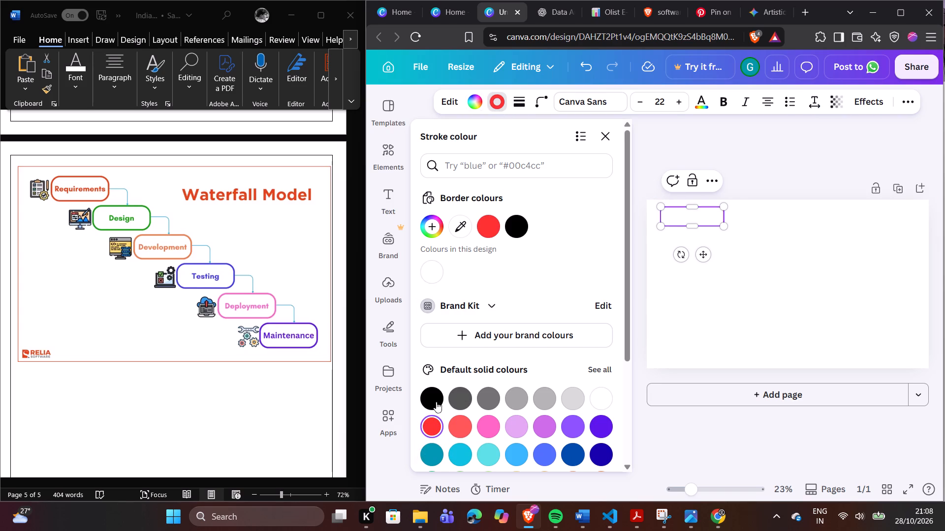
Try the maximum corner rounding of 96 on the rectangle and settle on 54.
{"action": "left_click", "coordinate": [538, 96]}
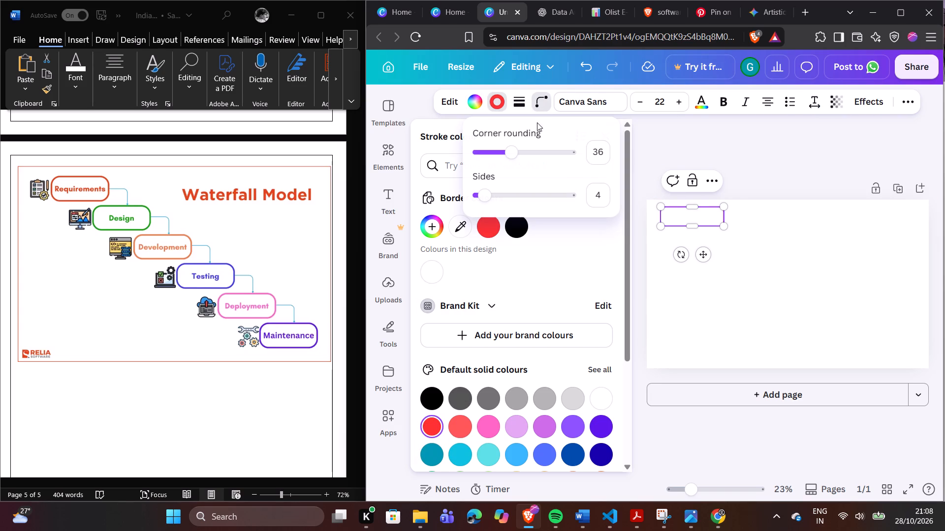
{"action": "left_click_drag", "start_coordinate": [511, 157], "coordinate": [617, 163]}
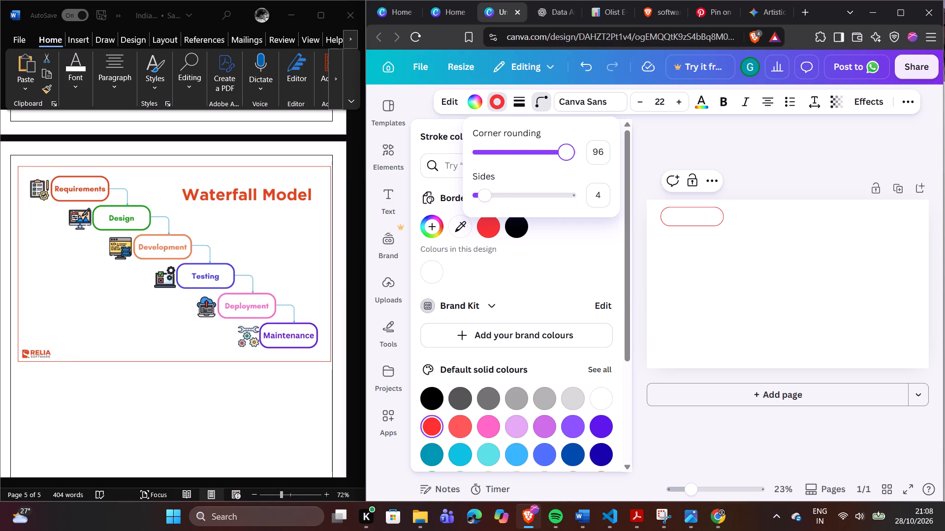
{"action": "left_click_drag", "start_coordinate": [617, 163], "coordinate": [528, 161]}
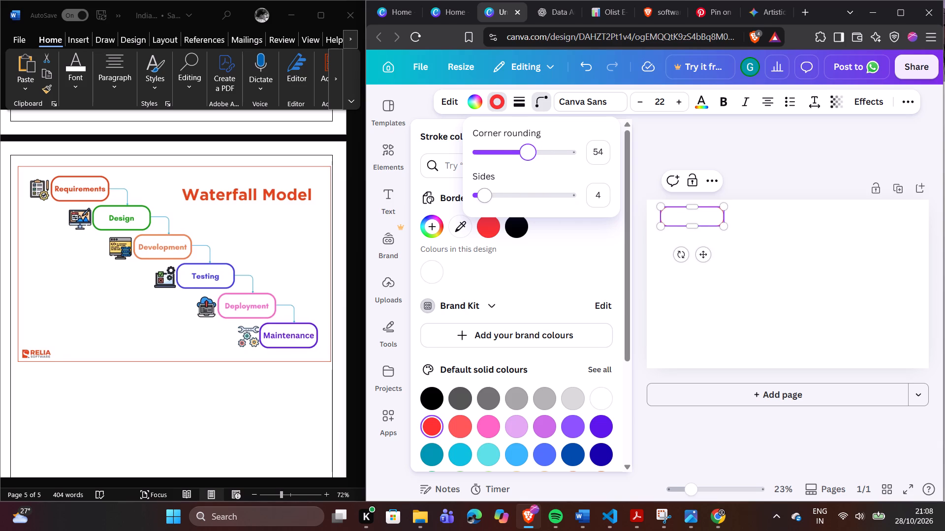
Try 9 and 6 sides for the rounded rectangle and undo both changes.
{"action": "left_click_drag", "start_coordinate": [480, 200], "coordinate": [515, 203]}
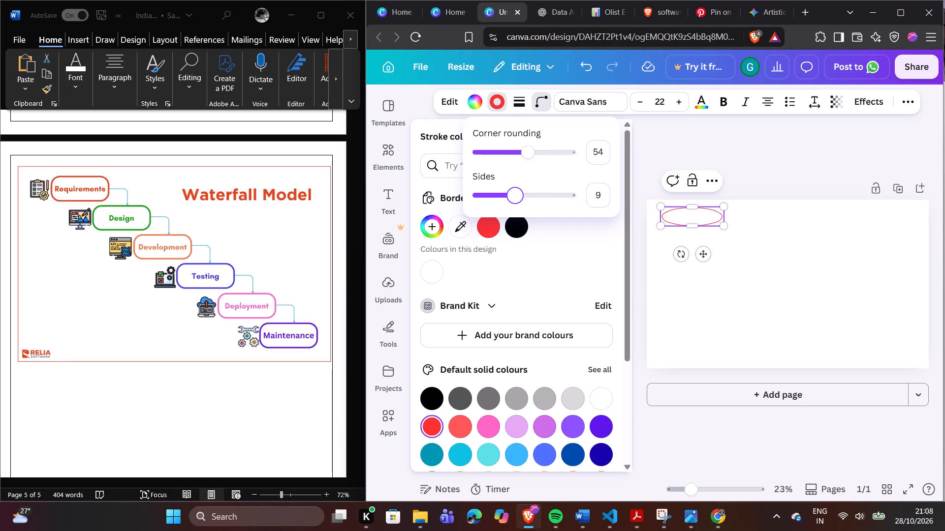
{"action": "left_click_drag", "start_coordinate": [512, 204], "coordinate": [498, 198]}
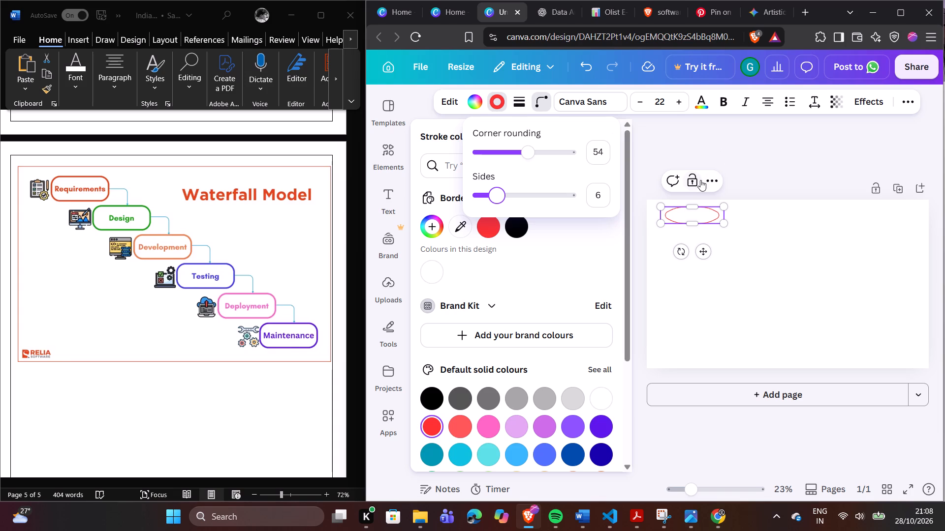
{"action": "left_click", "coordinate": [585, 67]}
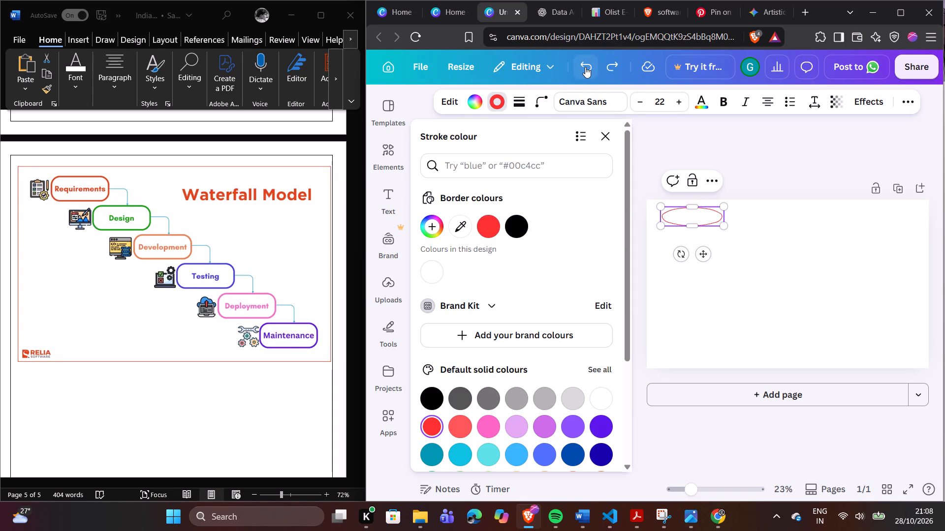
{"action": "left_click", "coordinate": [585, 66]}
Open the stroke style and weight settings for the rounded rectangle's border.
{"action": "left_click", "coordinate": [514, 103]}
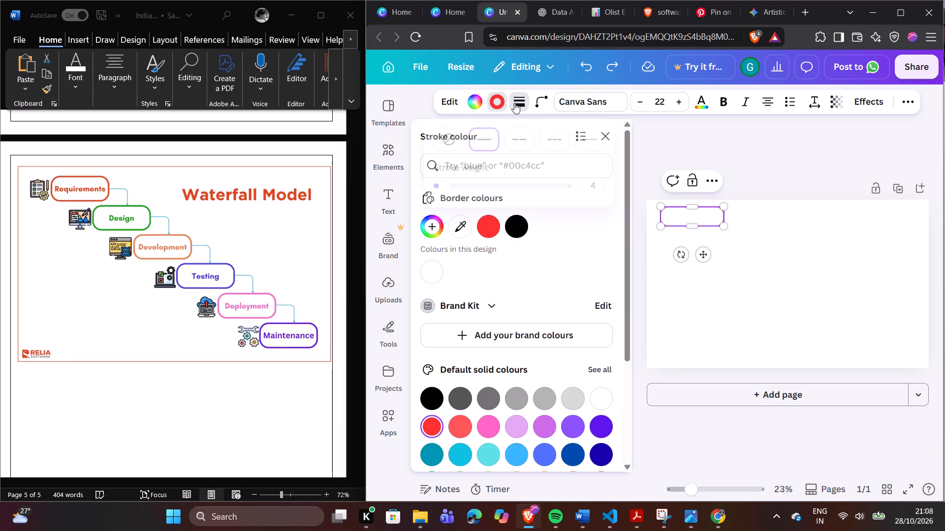
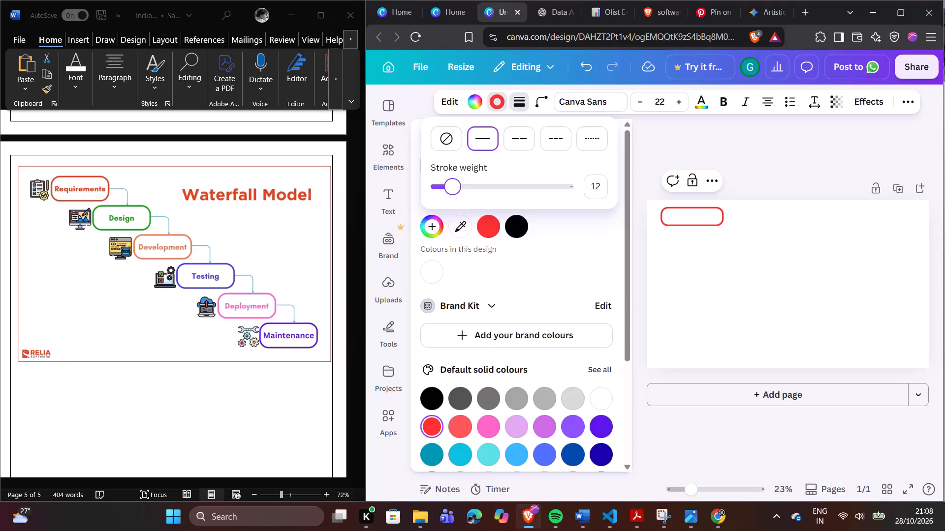
Enlarge the red-outlined rounded rectangle to about 475 × 156 px.
{"action": "left_click", "coordinate": [759, 282]}
{"action": "left_click", "coordinate": [545, 169]}
{"action": "left_click_drag", "start_coordinate": [566, 182], "coordinate": [567, 183]}
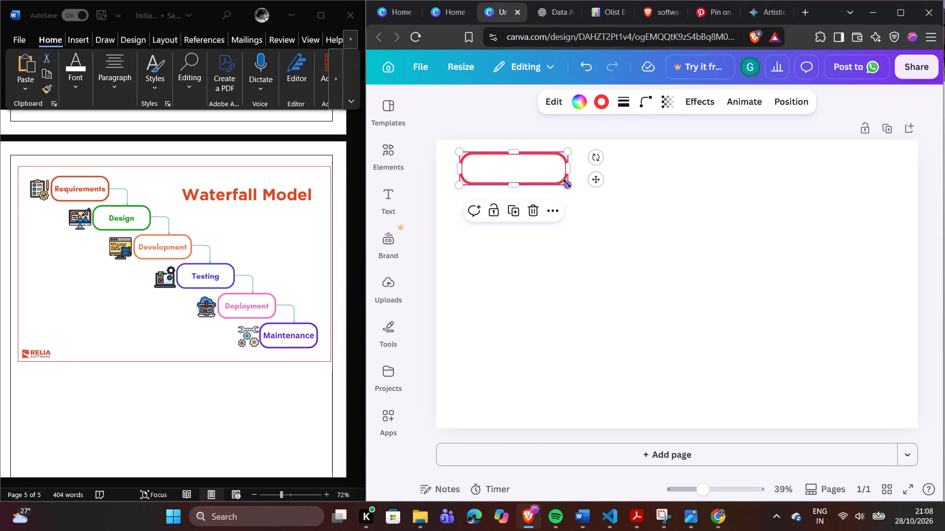
{"action": "left_click_drag", "start_coordinate": [567, 183], "coordinate": [572, 186]}
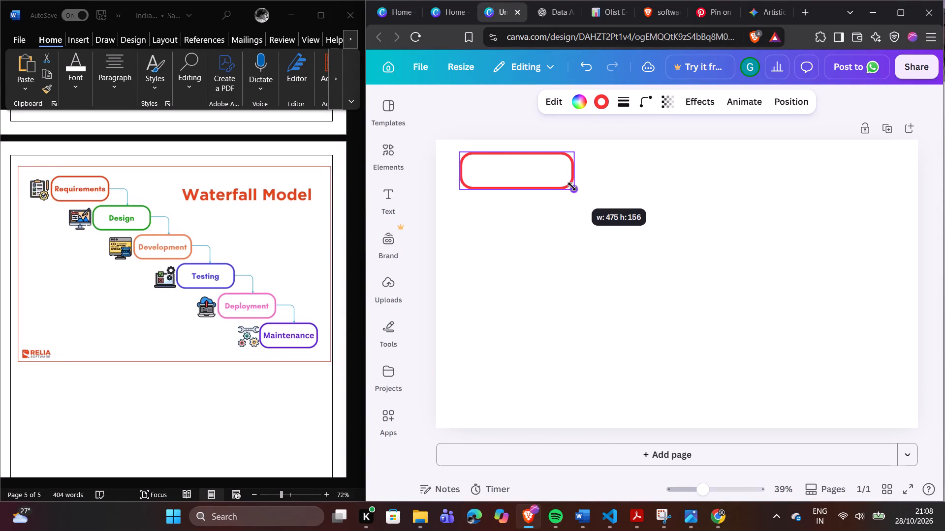
{"action": "left_click_drag", "start_coordinate": [572, 186], "coordinate": [574, 186]}
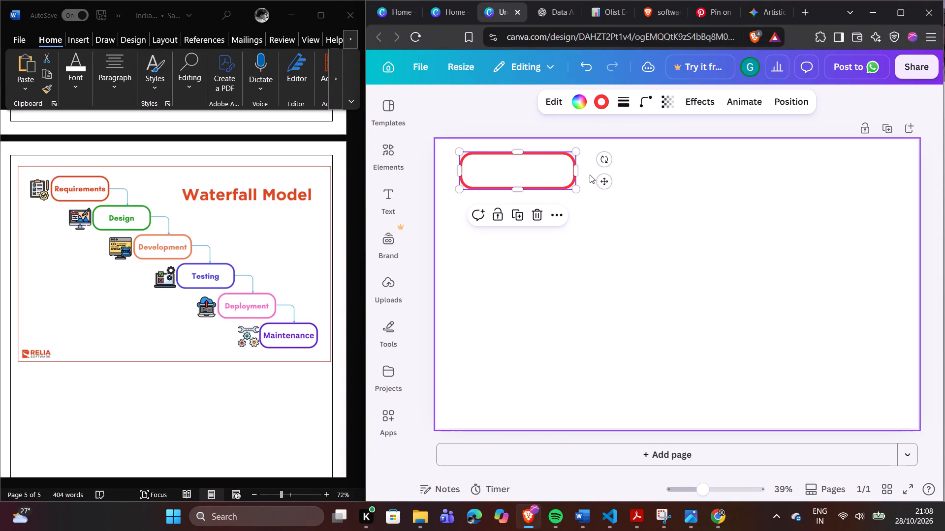
Label the red-outlined box "Requirements", nudging the box slightly down.
{"action": "double_click", "coordinate": [513, 162]}
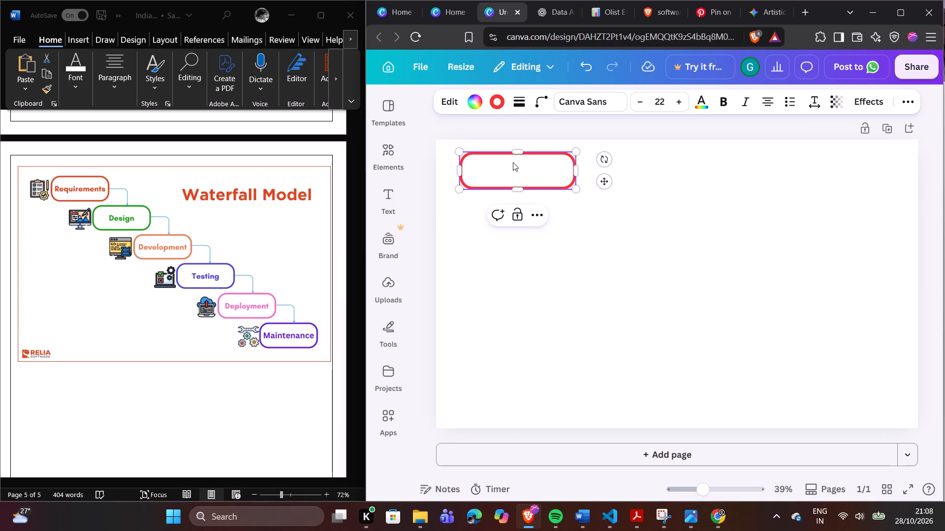
{"action": "key", "text": "shift+r"}
{"action": "left_click_drag", "start_coordinate": [528, 165], "coordinate": [527, 173]}
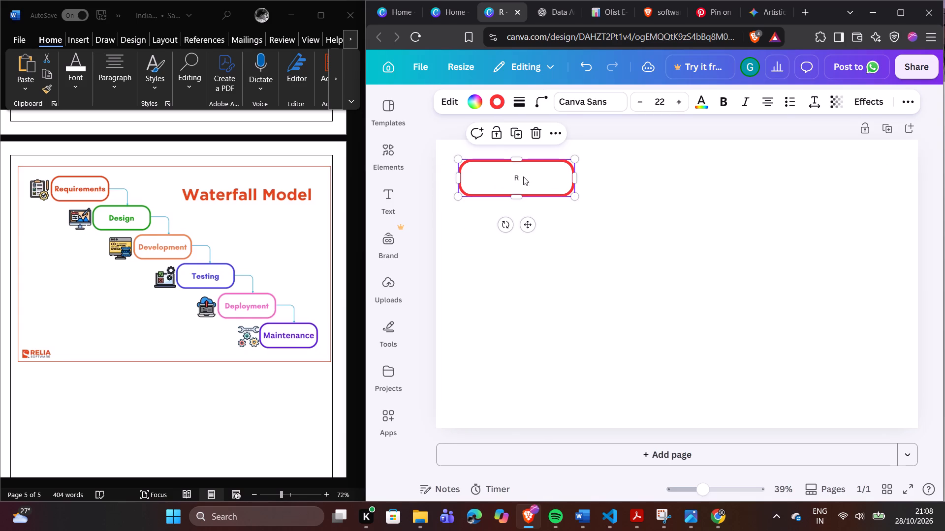
{"action": "double_click", "coordinate": [523, 177]}
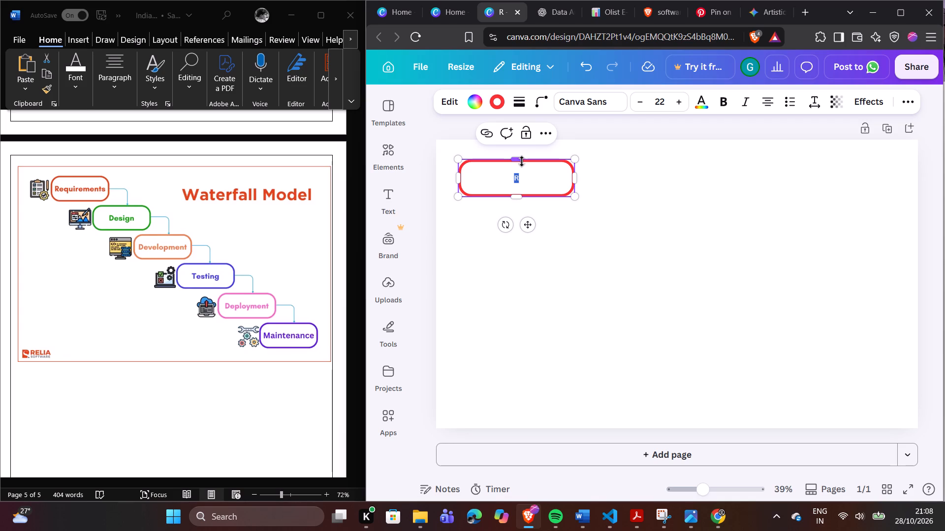
{"action": "key", "text": "shift+r"}
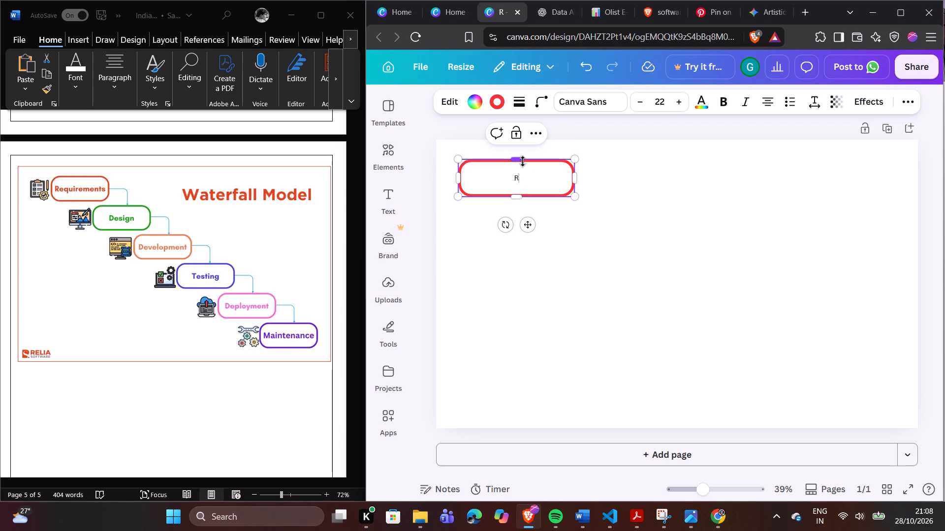
{"action": "key", "text": "e"}
{"action": "key", "text": "q"}
{"action": "key", "text": "u"}
{"action": "key", "text": "i"}
{"action": "key", "text": "r"}
{"action": "key", "text": "e"}
{"action": "key", "text": "m"}
{"action": "key", "text": "e"}
{"action": "key", "text": "n"}
{"action": "key", "text": "t"}
{"action": "key", "text": "s"}
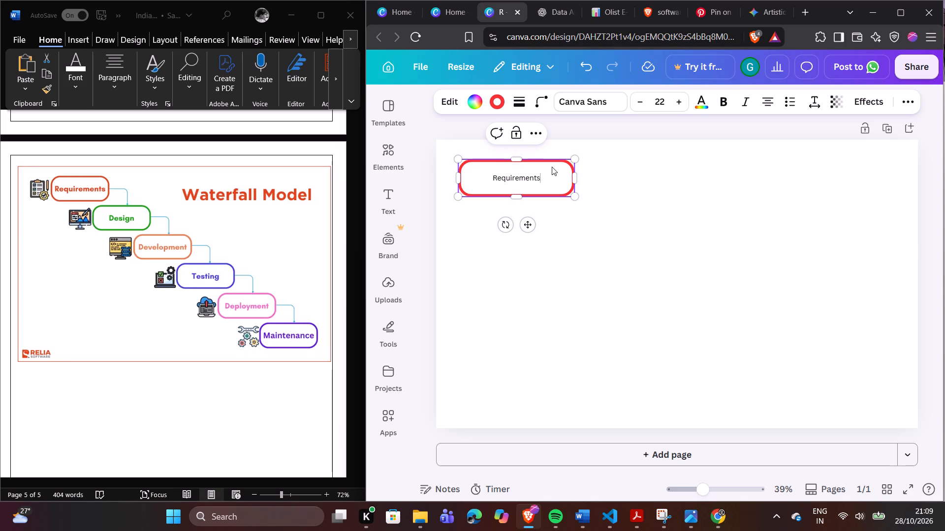
Nudge the box slightly and increase the "Requirements" text size to 30.
{"action": "left_click_drag", "start_coordinate": [552, 167], "coordinate": [551, 171]}
{"action": "double_click", "coordinate": [535, 177]}
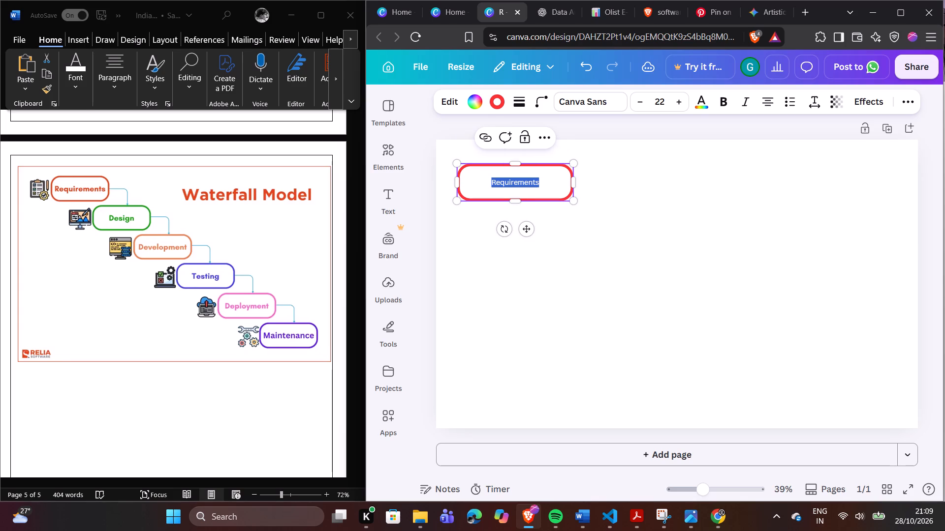
{"action": "triple_click", "coordinate": [682, 104]}
{"action": "triple_click", "coordinate": [681, 104]}
{"action": "double_click", "coordinate": [681, 104]}
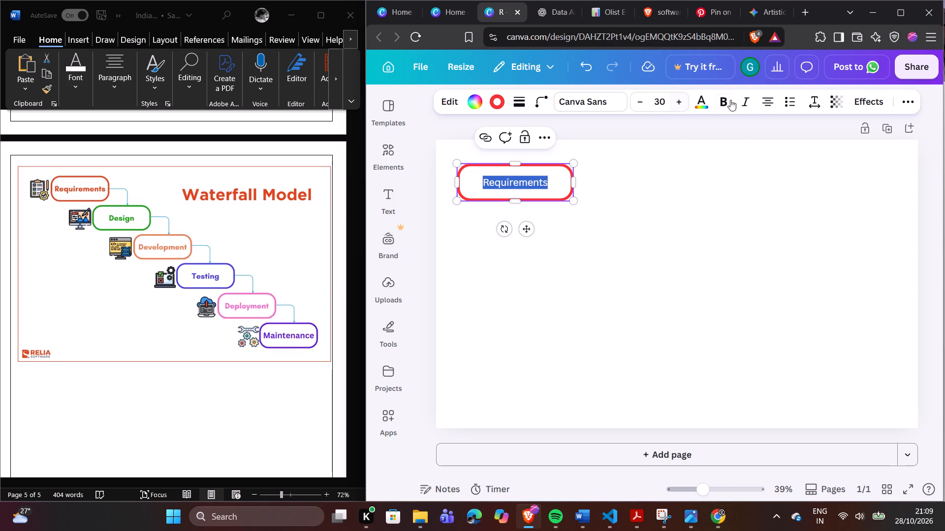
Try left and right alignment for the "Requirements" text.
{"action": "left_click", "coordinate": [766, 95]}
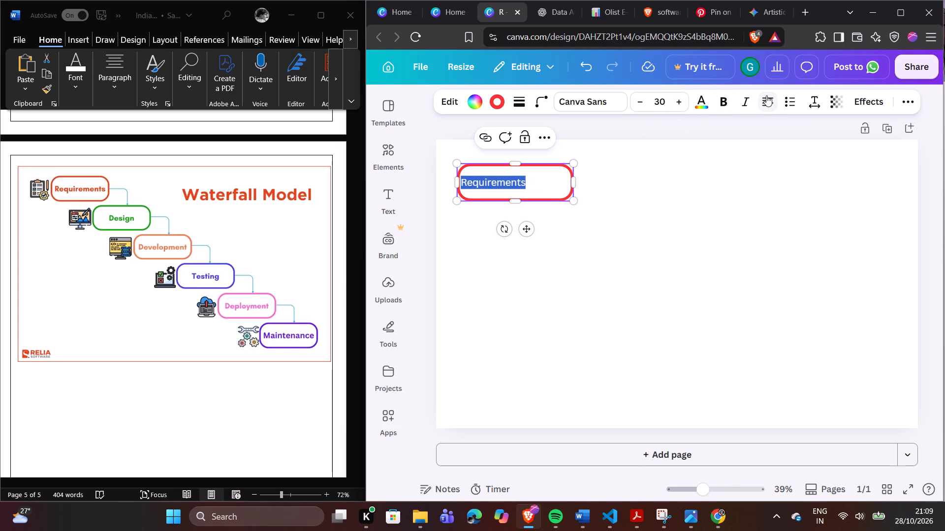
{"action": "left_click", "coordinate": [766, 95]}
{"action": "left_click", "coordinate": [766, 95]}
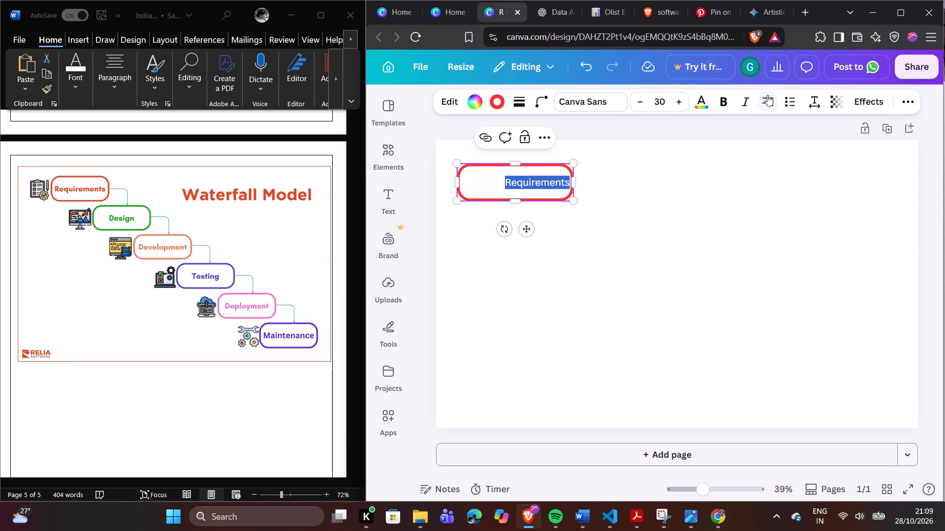
Narrow the Requirements box to about 465 px wide and centre its text.
{"action": "left_click_drag", "start_coordinate": [575, 188], "coordinate": [572, 182]}
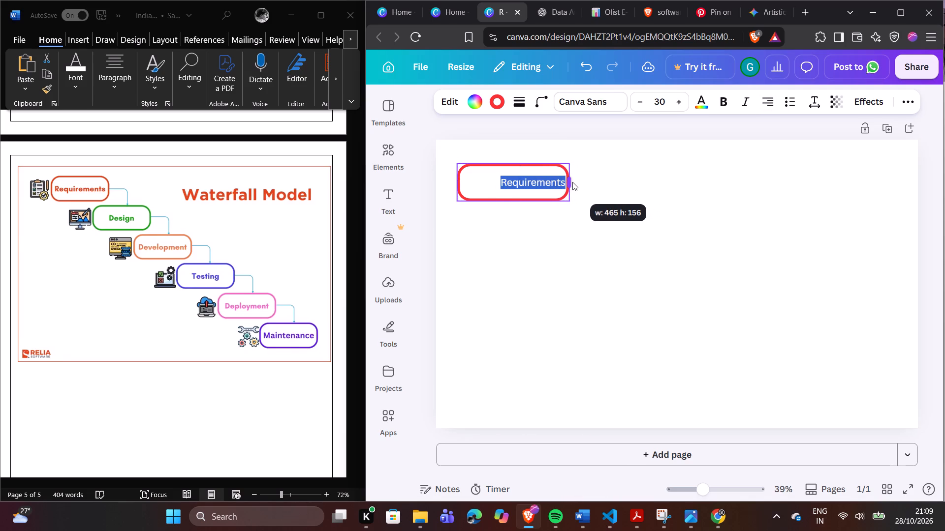
{"action": "left_click_drag", "start_coordinate": [572, 182], "coordinate": [572, 180]}
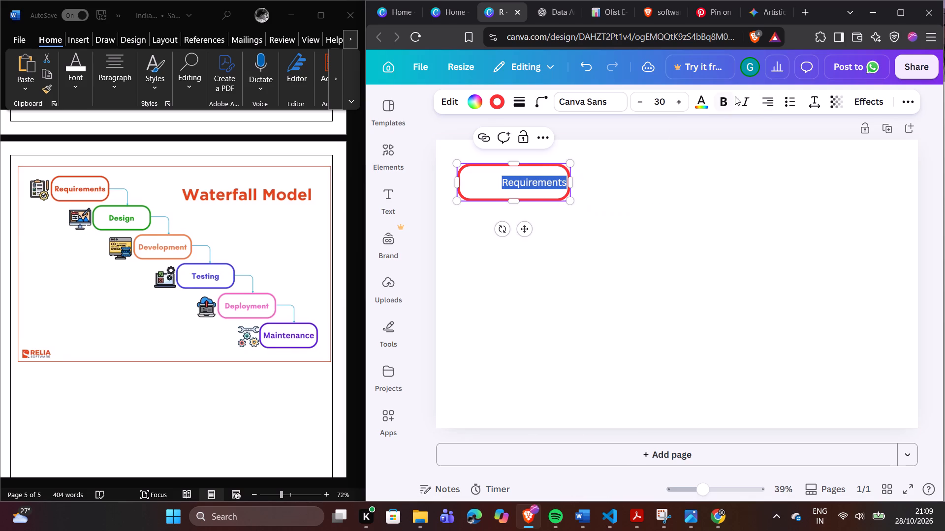
{"action": "left_click", "coordinate": [770, 96]}
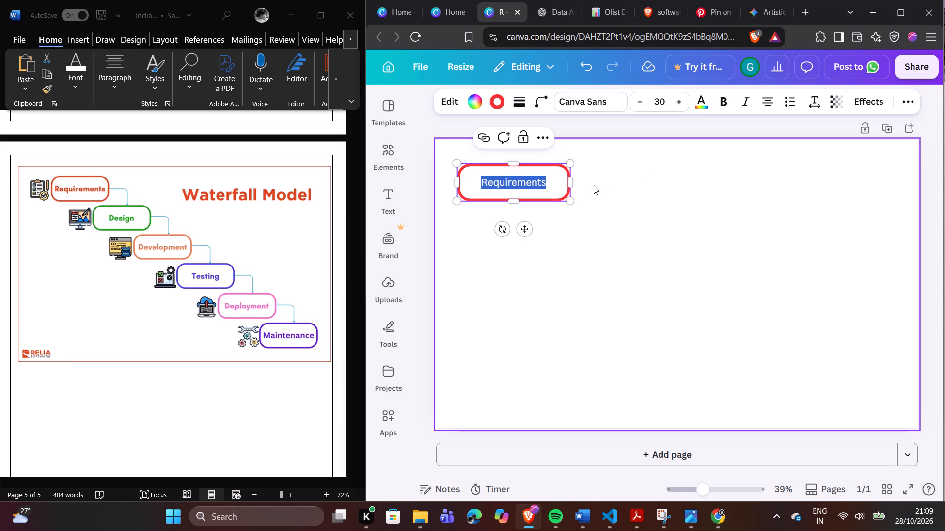
Try Times New Roman MT on the "Requirements" text and settle on Times New Roman.
{"action": "left_click", "coordinate": [593, 102]}
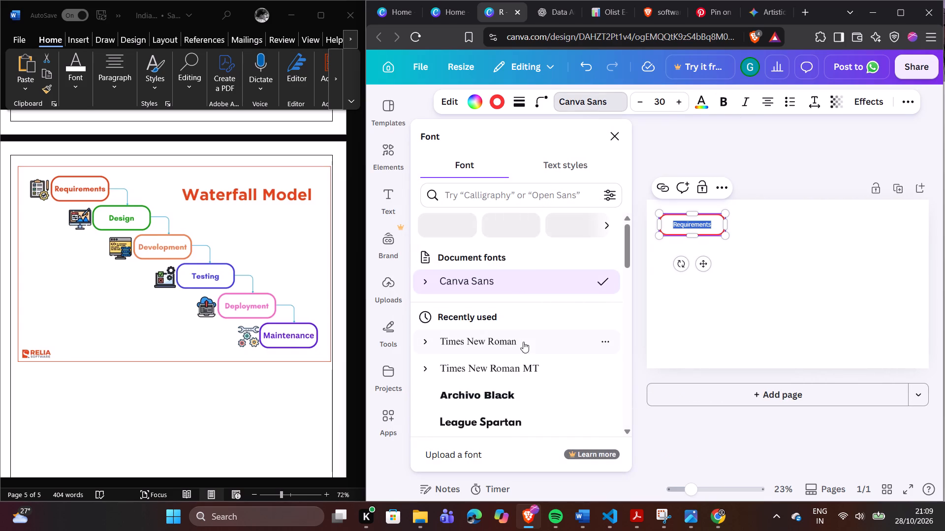
{"action": "left_click", "coordinate": [525, 360]}
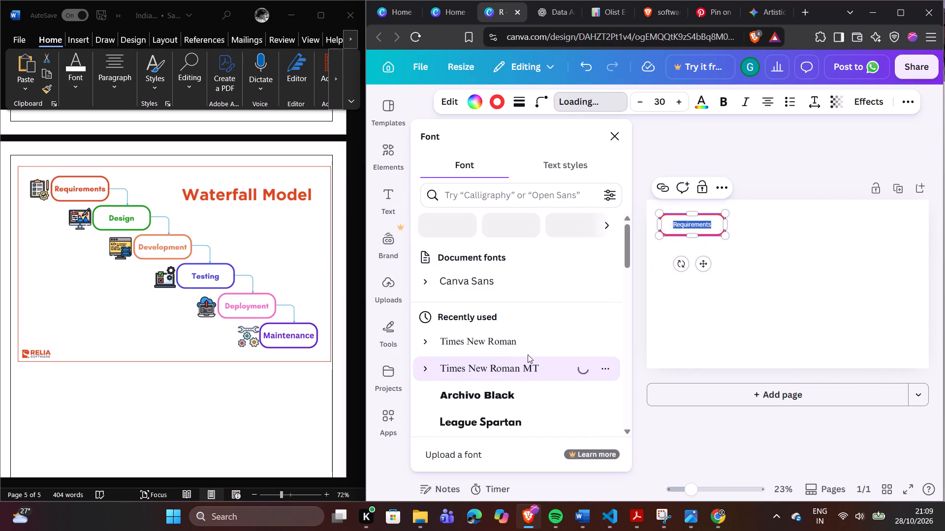
{"action": "left_click", "coordinate": [529, 344]}
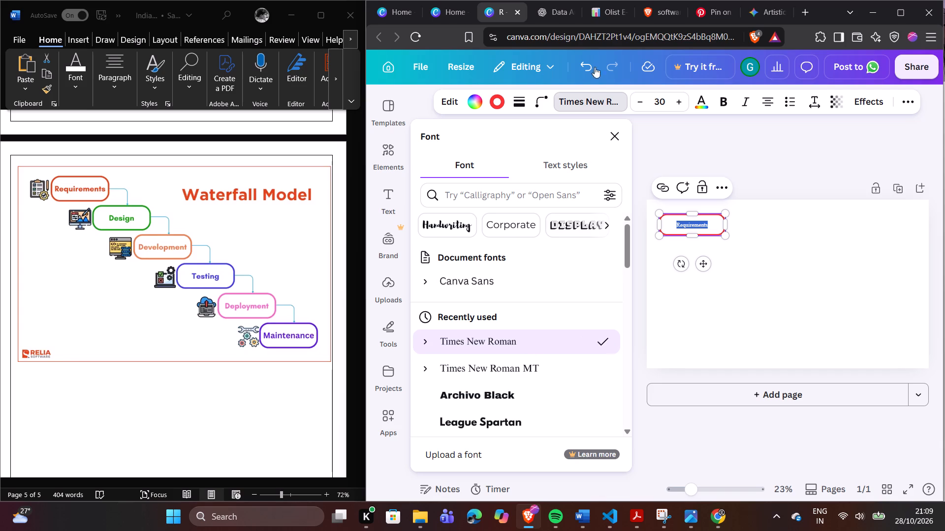
Increase the "Requirements" text size to 38.
{"action": "triple_click", "coordinate": [680, 102]}
{"action": "double_click", "coordinate": [676, 103]}
{"action": "triple_click", "coordinate": [676, 103]}
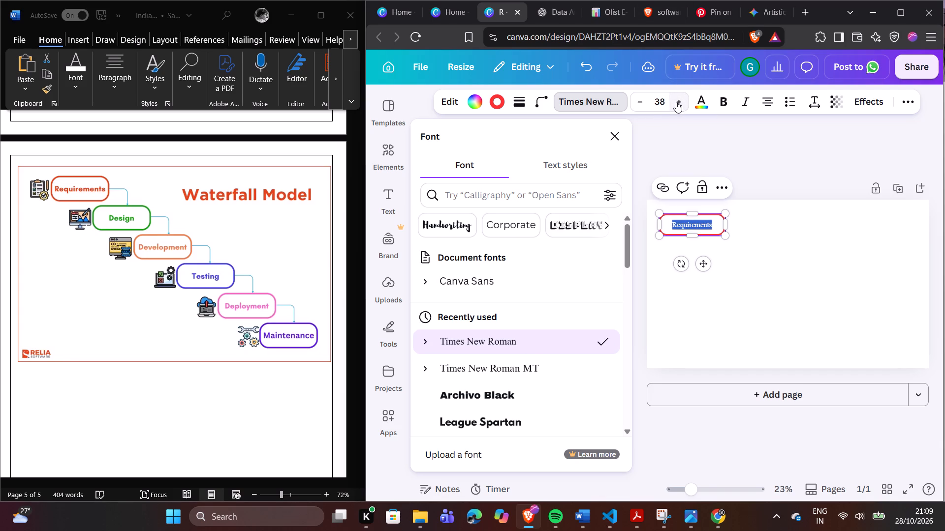
{"action": "left_click", "coordinate": [758, 266]}
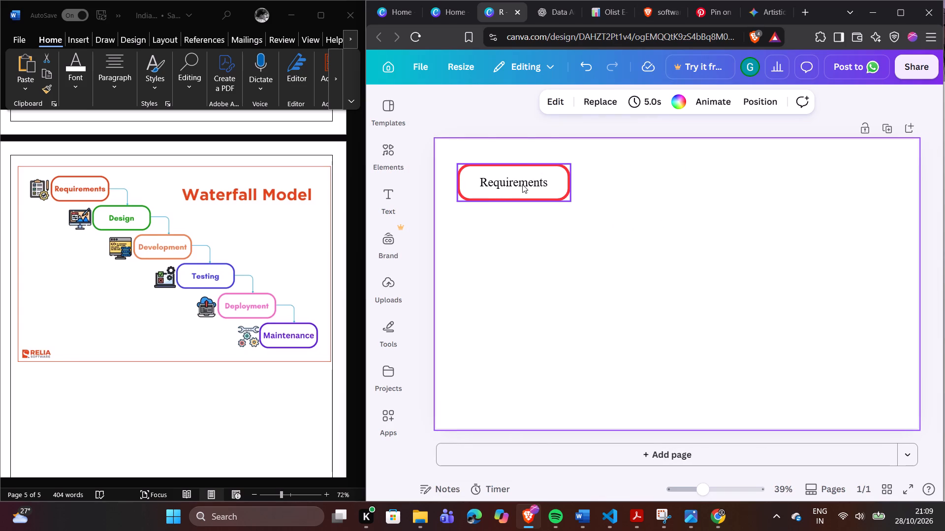
Move the Requirements box further right on the page, leaving room for an icon on its left.
{"action": "left_click_drag", "start_coordinate": [522, 184], "coordinate": [532, 185]}
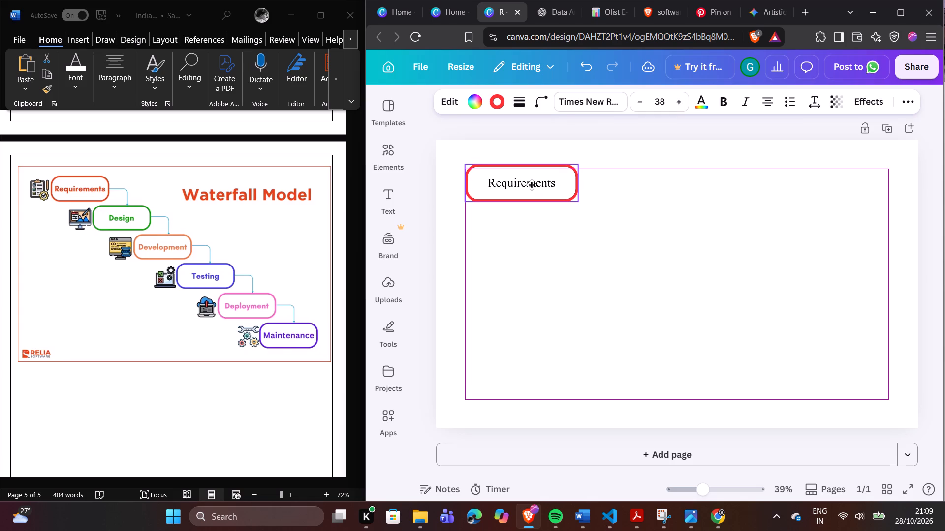
{"action": "left_click_drag", "start_coordinate": [532, 185], "coordinate": [550, 181]}
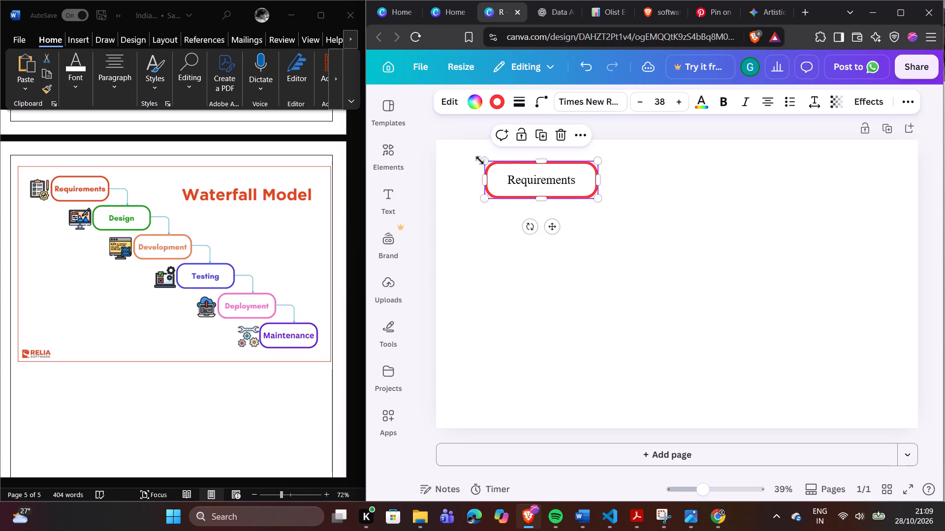
Search the elements for "requirements" and insert the dark clipboard checklist graphic with green ticks.
{"action": "left_click", "coordinate": [386, 148]}
{"action": "left_click", "coordinate": [463, 119]}
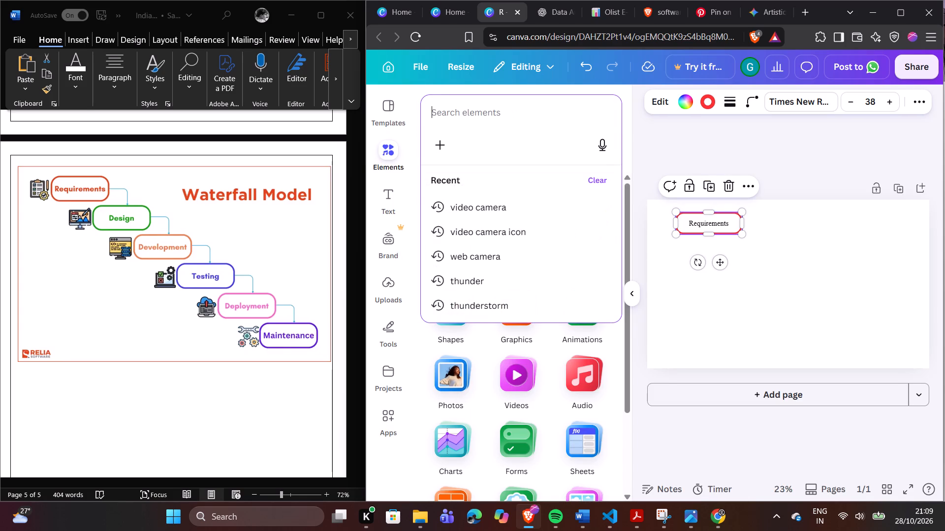
{"action": "type", "text": "req"}
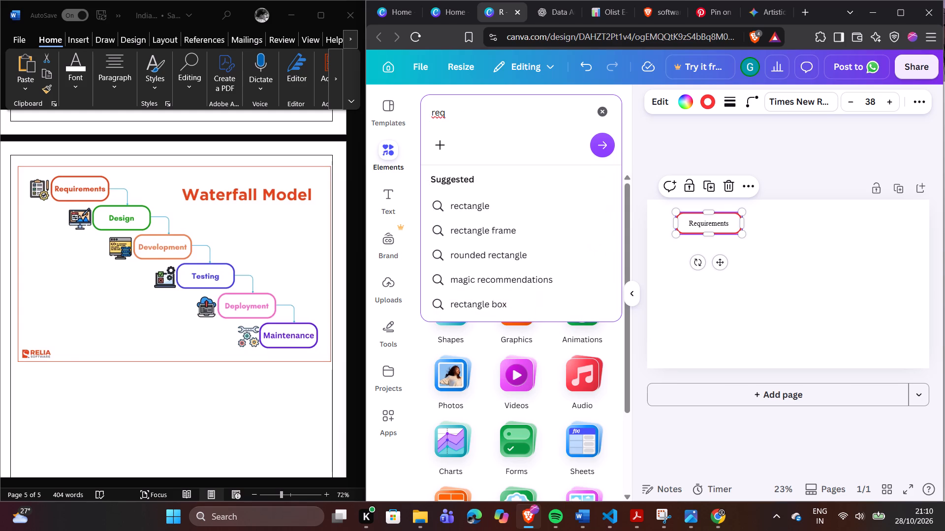
{"action": "type", "text": "uirement"}
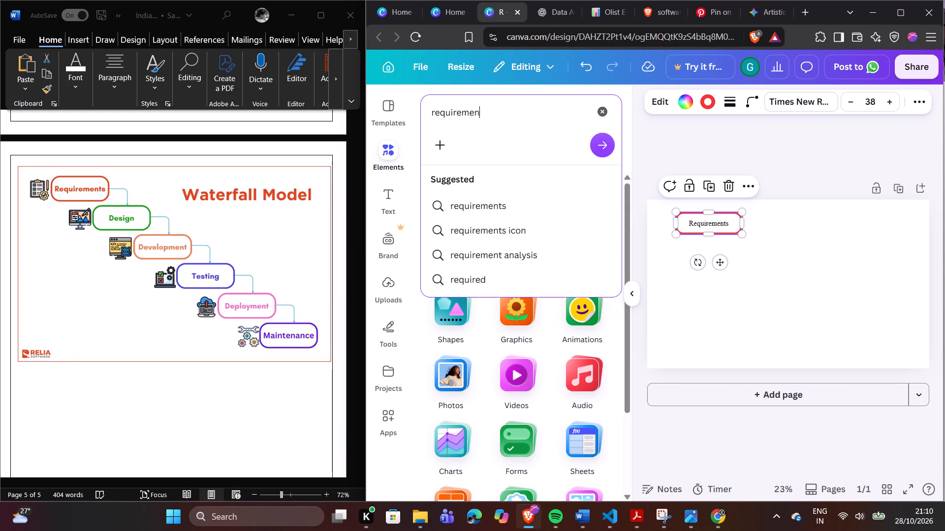
{"action": "left_click", "coordinate": [477, 206]}
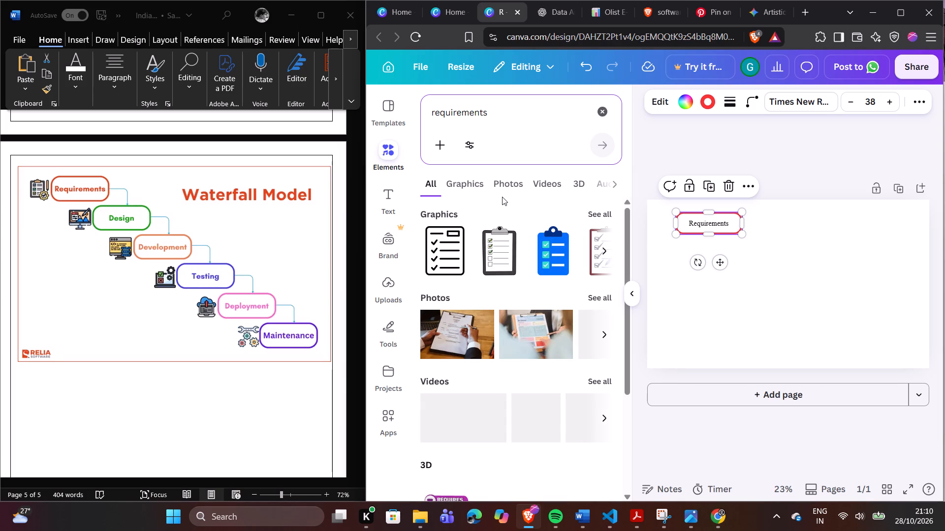
{"action": "left_click", "coordinate": [501, 239]}
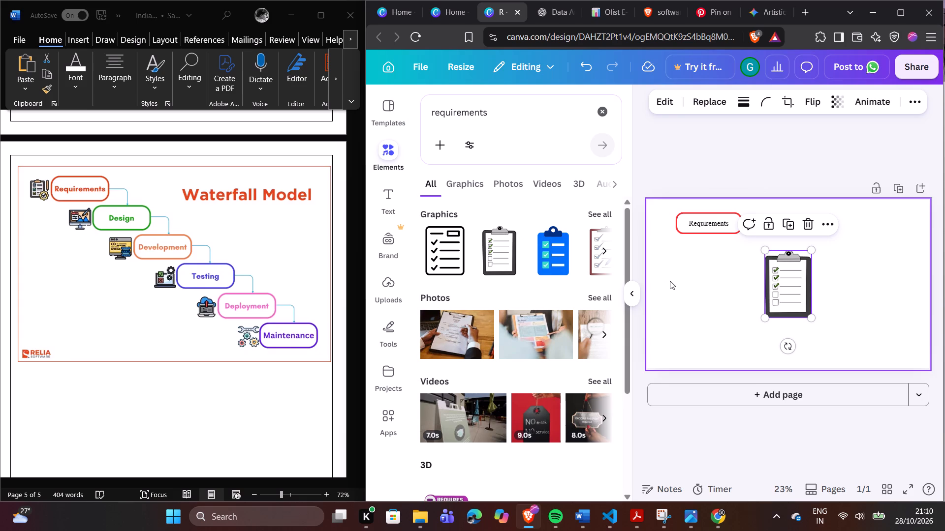
{"action": "left_click", "coordinate": [636, 288]}
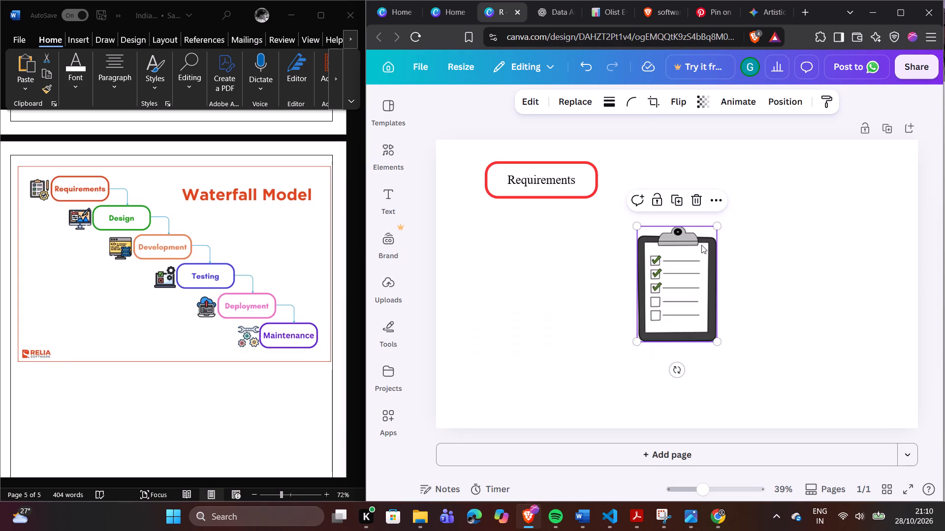
Shrink the clipboard graphic proportionally to roughly the height of the Requirements box.
{"action": "left_click", "coordinate": [699, 298]}
{"action": "left_click", "coordinate": [714, 341]}
{"action": "left_click_drag", "start_coordinate": [714, 339], "coordinate": [680, 292]}
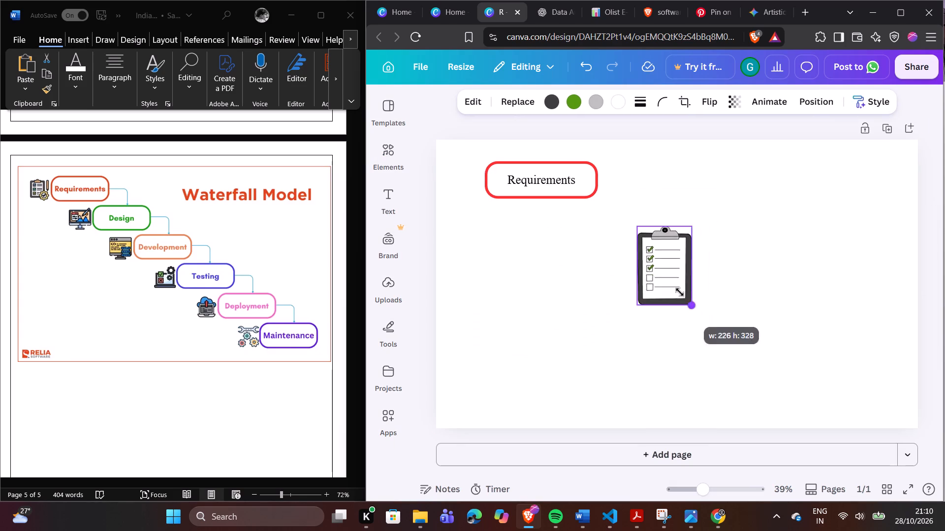
{"action": "left_click_drag", "start_coordinate": [680, 292], "coordinate": [661, 255]}
{"action": "left_click", "coordinate": [692, 239]}
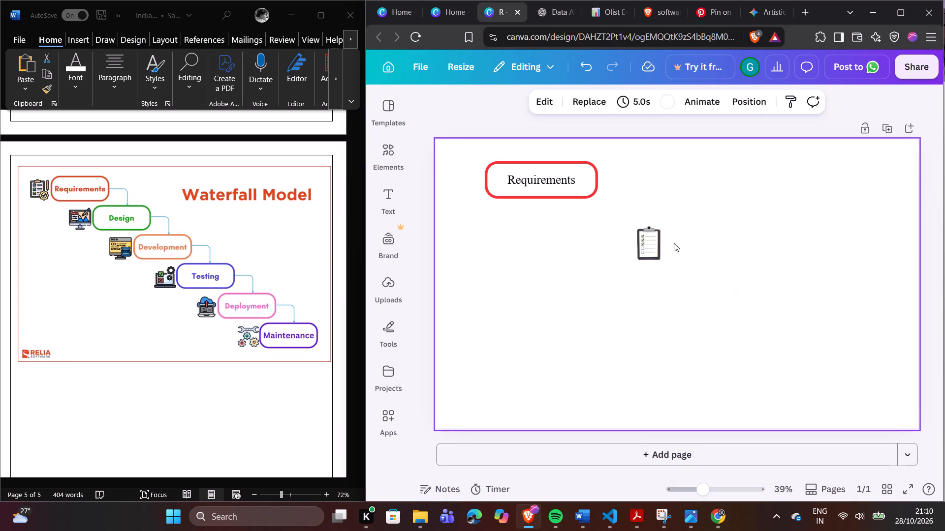
Move the clipboard graphic beside the Requirements box, just before its left edge and level with it.
{"action": "left_click_drag", "start_coordinate": [642, 247], "coordinate": [488, 178]}
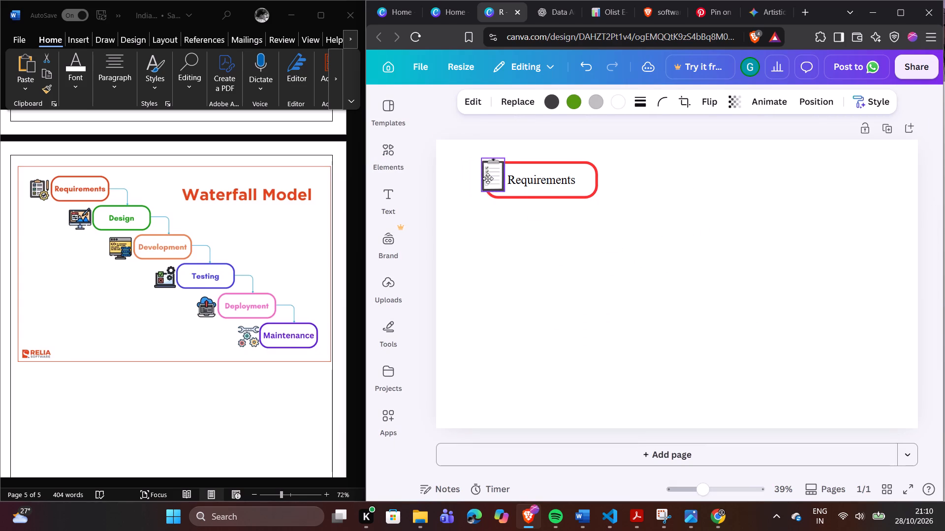
{"action": "left_click_drag", "start_coordinate": [488, 178], "coordinate": [460, 182]}
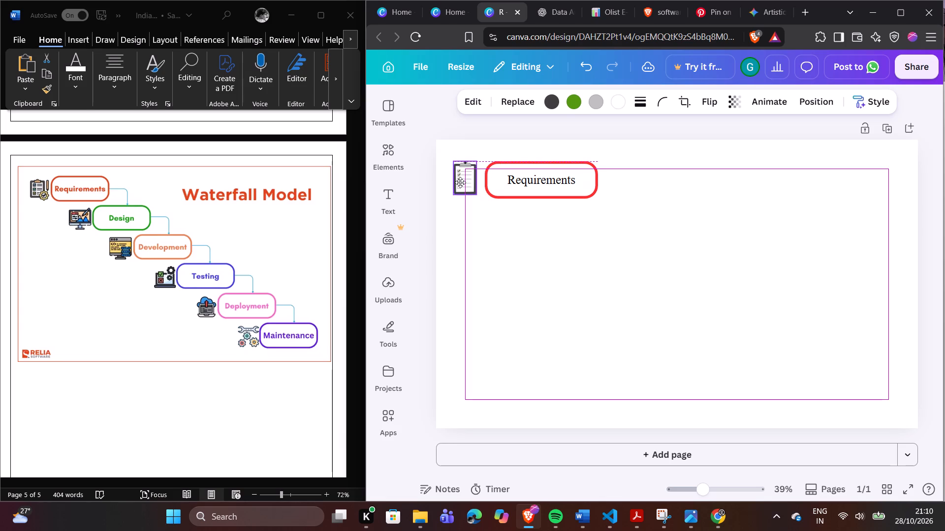
{"action": "left_click_drag", "start_coordinate": [460, 182], "coordinate": [461, 183]}
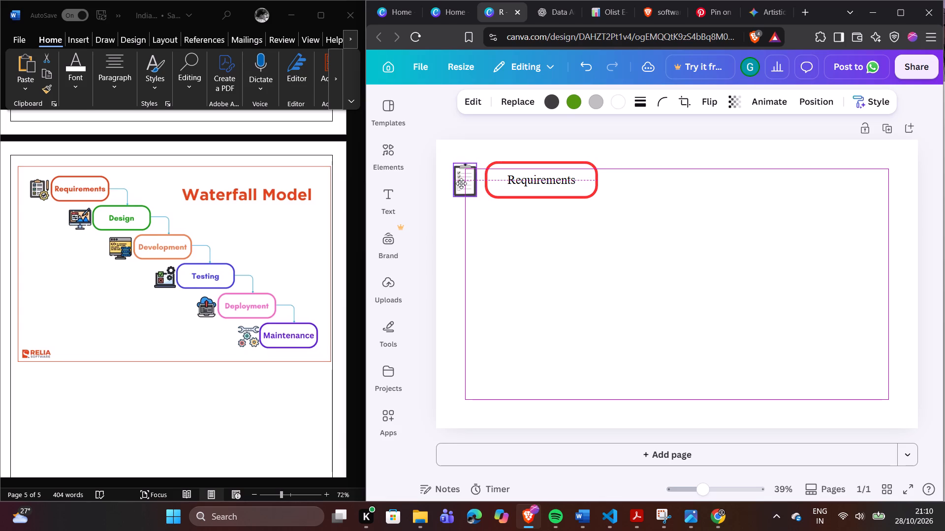
{"action": "left_click_drag", "start_coordinate": [461, 183], "coordinate": [464, 182]}
Widen the Requirements box leftward so it spans the clipboard, and move it up near the page's top-left corner.
{"action": "left_click_drag", "start_coordinate": [492, 190], "coordinate": [492, 195]}
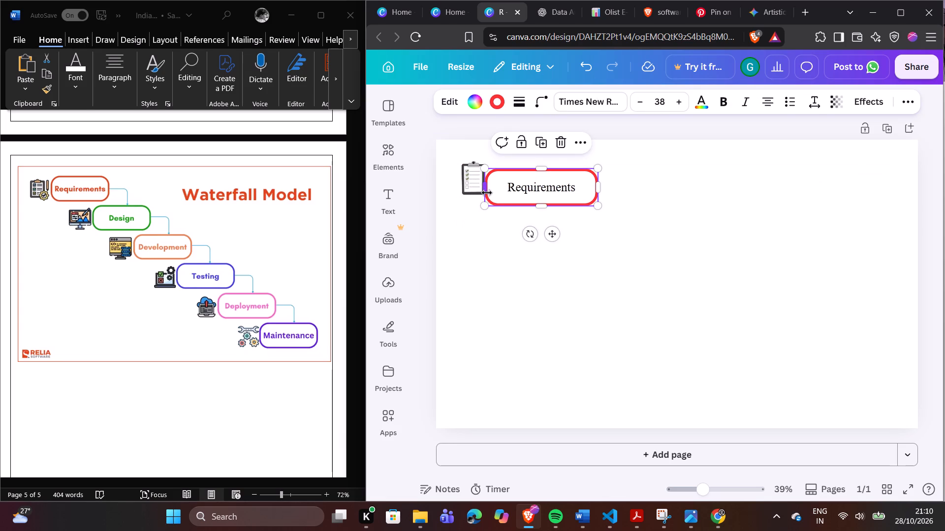
{"action": "left_click_drag", "start_coordinate": [487, 192], "coordinate": [453, 188]}
{"action": "left_click", "coordinate": [465, 183]}
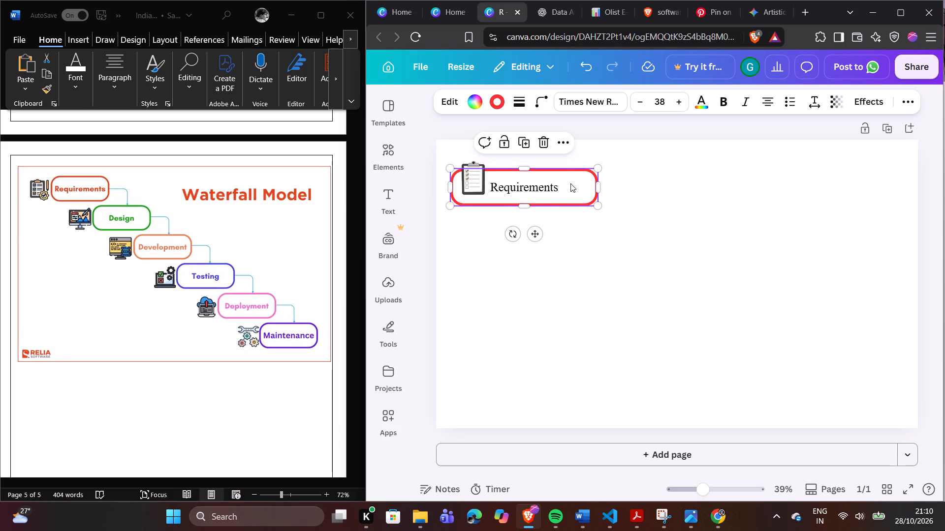
{"action": "left_click_drag", "start_coordinate": [570, 183], "coordinate": [575, 167]}
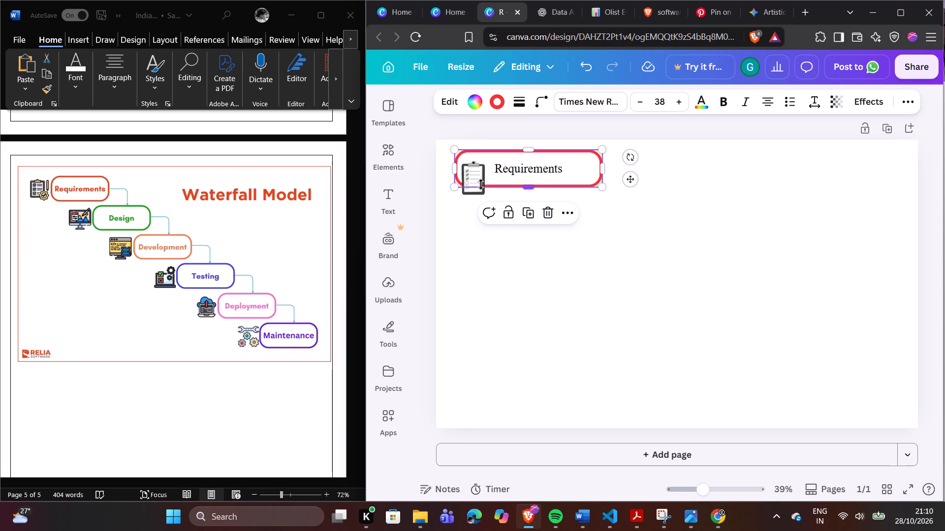
Move the clipboard graphic inside the Requirements box, before the text, and shrink it to about 86 × 125.
{"action": "left_click", "coordinate": [476, 185]}
{"action": "left_click", "coordinate": [492, 241]}
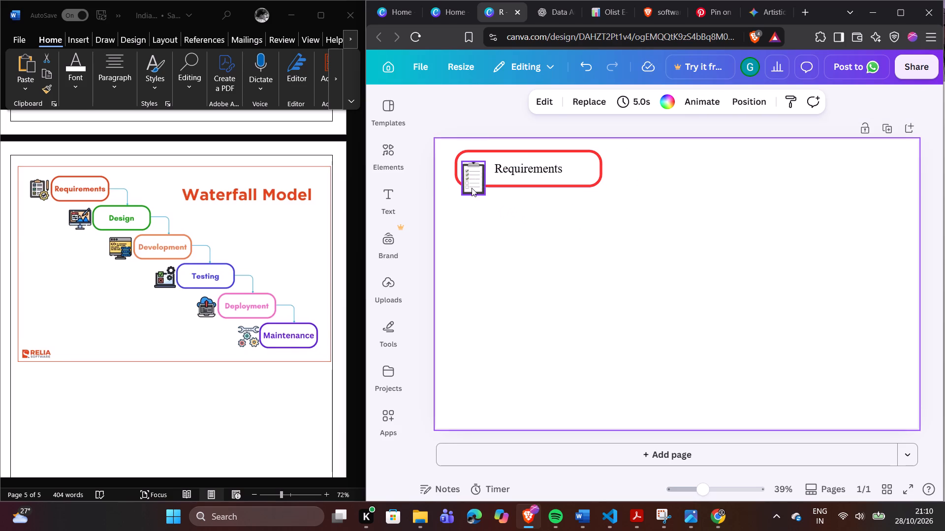
{"action": "left_click_drag", "start_coordinate": [472, 187], "coordinate": [472, 176]}
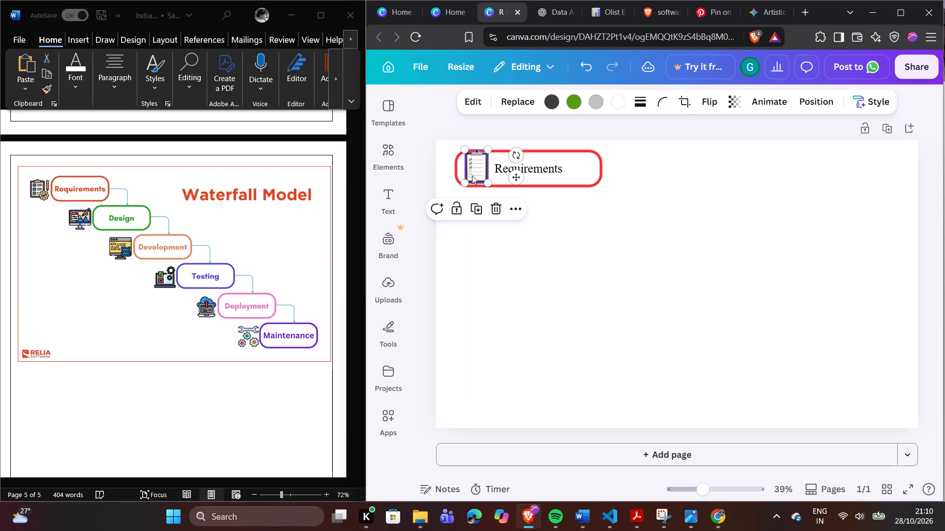
{"action": "left_click", "coordinate": [463, 151]}
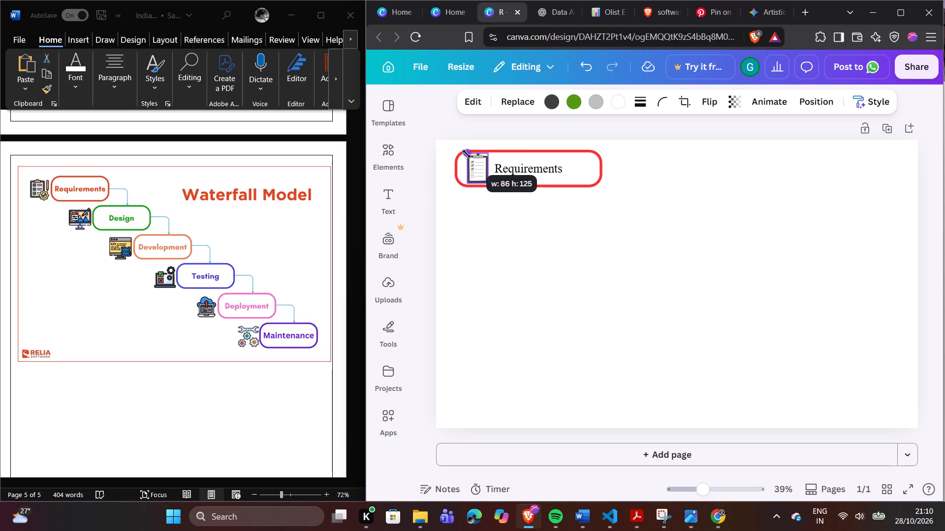
{"action": "left_click", "coordinate": [491, 251]}
{"action": "left_click", "coordinate": [539, 237]}
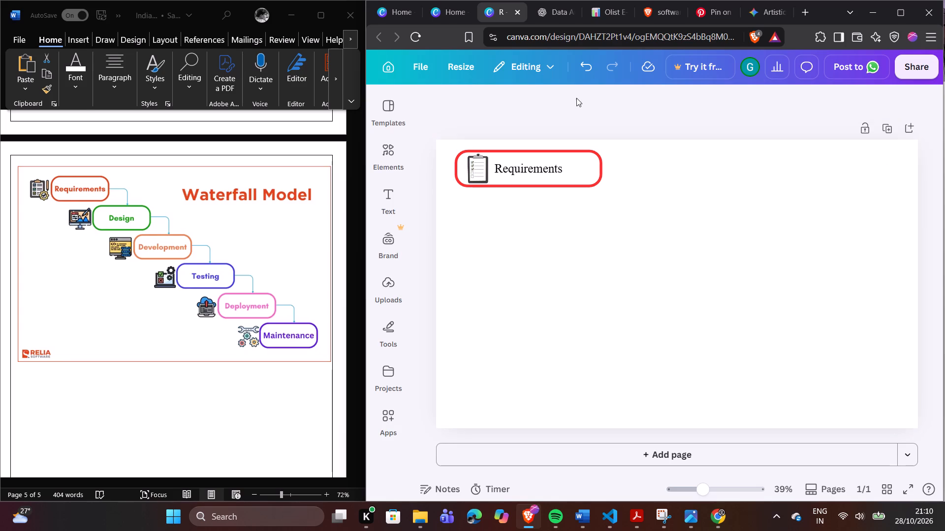
Duplicate the Requirements box and place the copy just below the original, stepped to the right.
{"action": "left_click", "coordinate": [575, 161]}
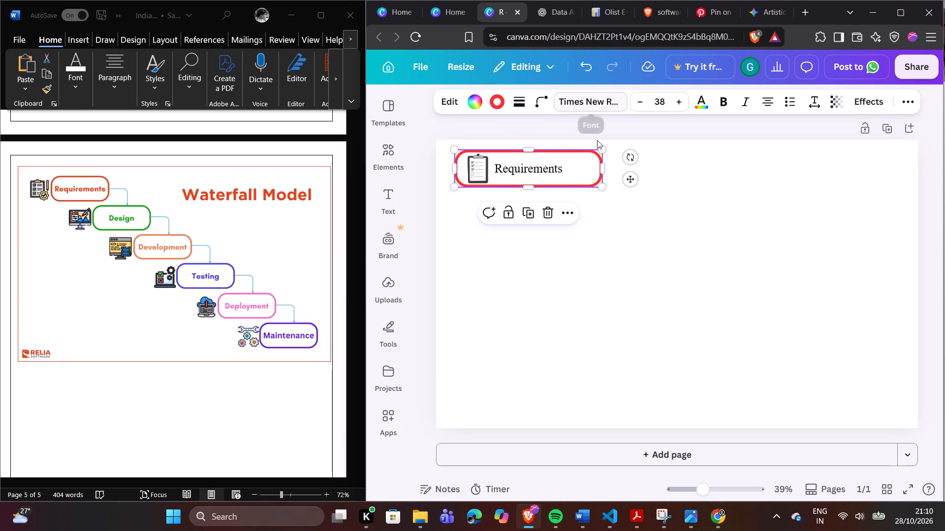
{"action": "left_click", "coordinate": [530, 209]}
{"action": "left_click_drag", "start_coordinate": [557, 168], "coordinate": [609, 204]}
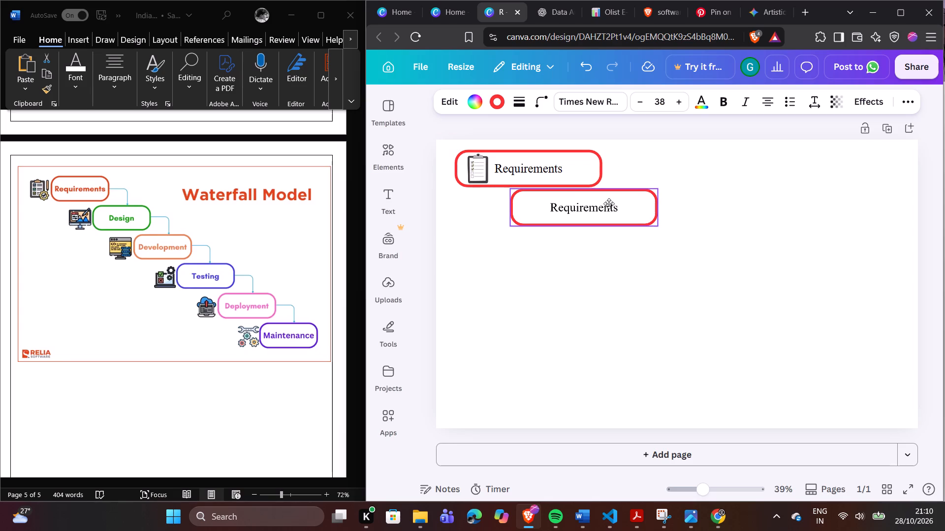
{"action": "left_click_drag", "start_coordinate": [609, 204], "coordinate": [602, 207]}
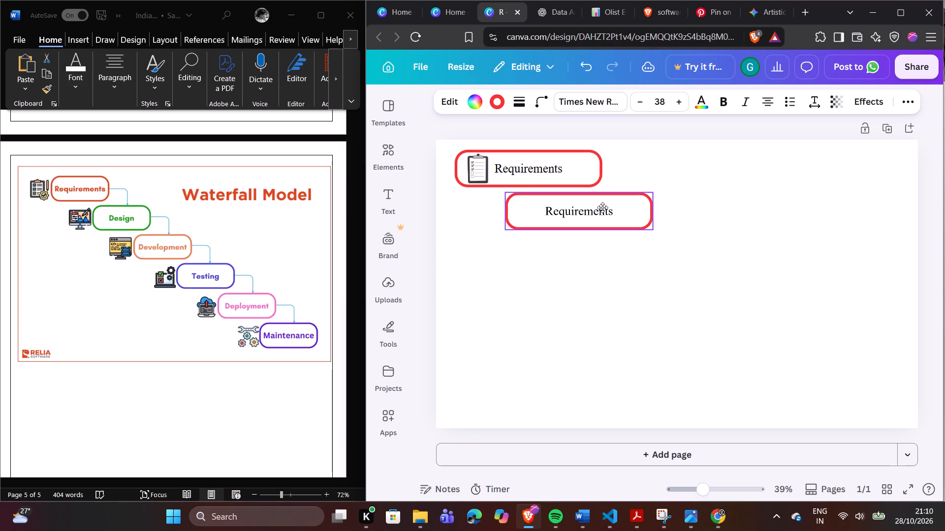
{"action": "left_click_drag", "start_coordinate": [602, 207], "coordinate": [594, 198]}
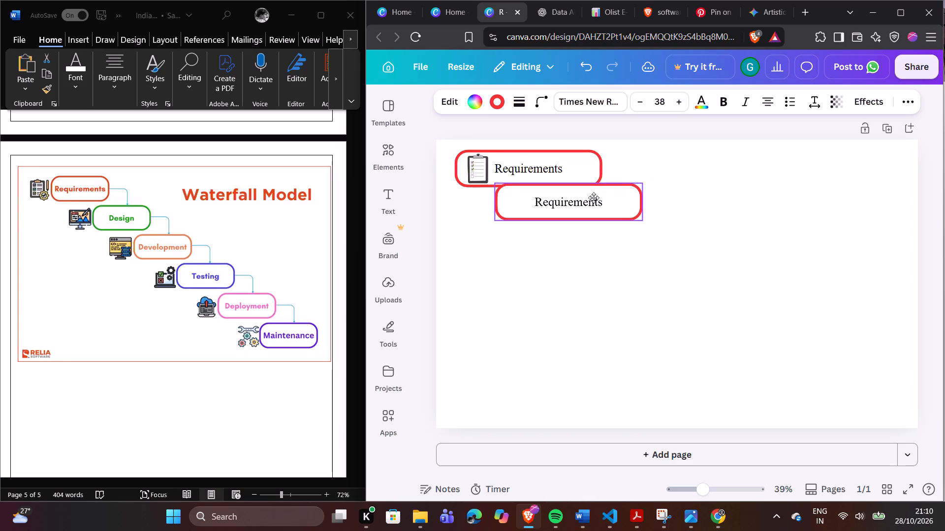
{"action": "left_click_drag", "start_coordinate": [594, 198], "coordinate": [603, 205]}
Replace the text in the duplicated box with "Design".
{"action": "triple_click", "coordinate": [602, 206]}
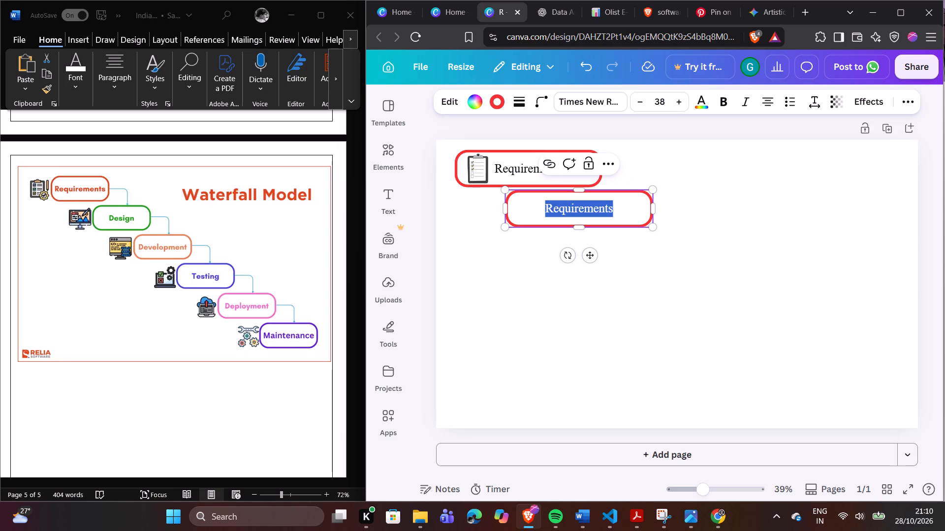
{"action": "key", "text": "shift+d"}
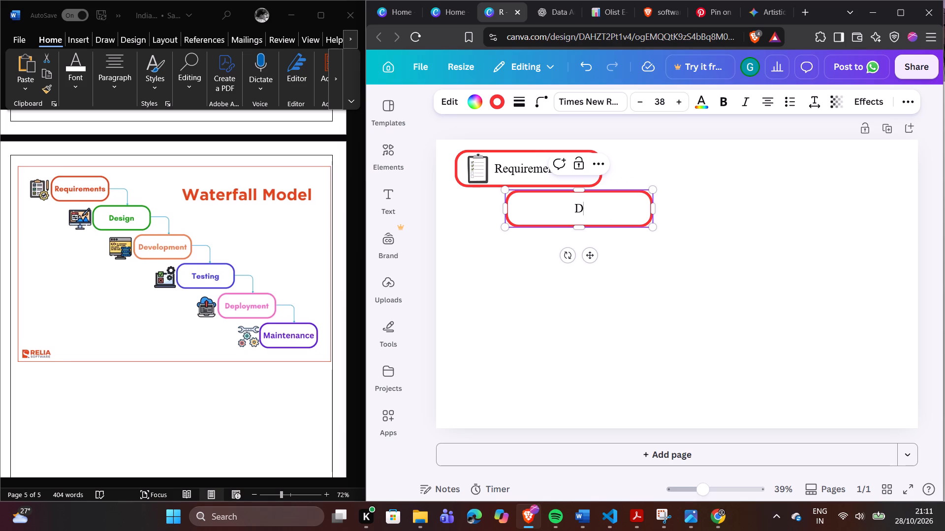
{"action": "type", "text": "es"}
{"action": "type", "text": "ign"}
Narrow the Design box slightly by pulling in its right edge.
{"action": "left_click_drag", "start_coordinate": [651, 211], "coordinate": [610, 206]}
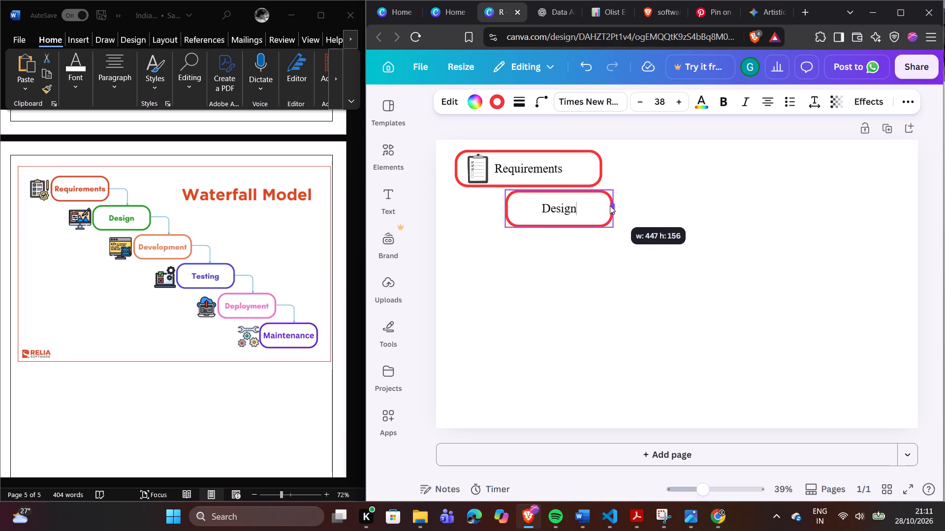
{"action": "left_click_drag", "start_coordinate": [610, 206], "coordinate": [641, 204]}
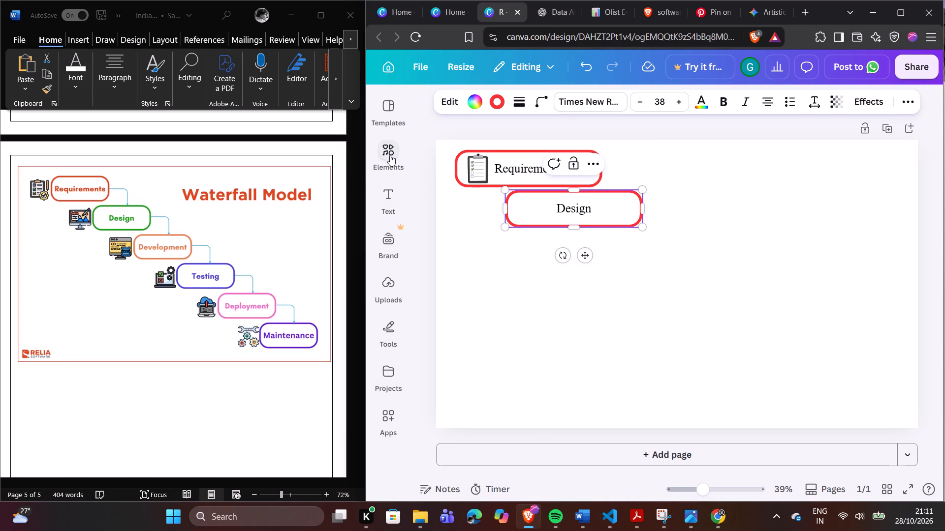
Search the elements for "design" and browse the graphics for an icon suited to the Design box.
{"action": "left_click", "coordinate": [390, 154]}
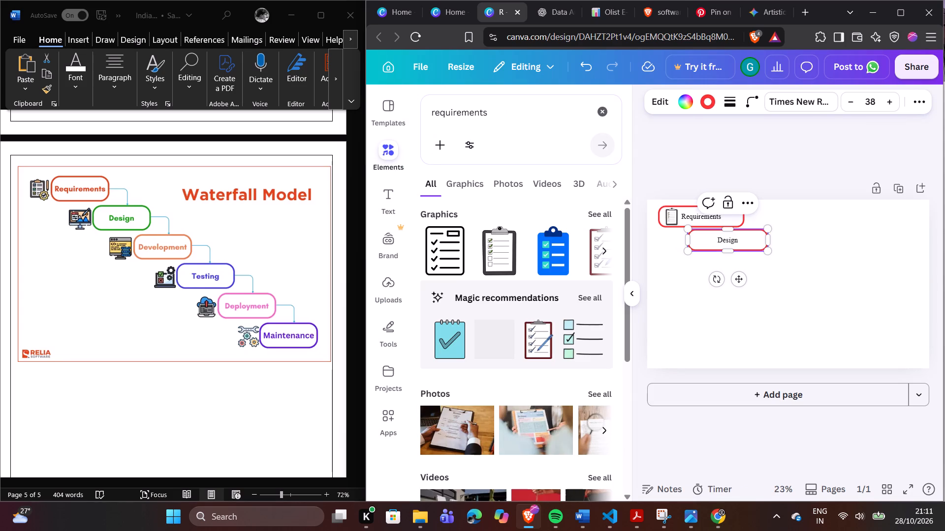
{"action": "left_click", "coordinate": [609, 109]}
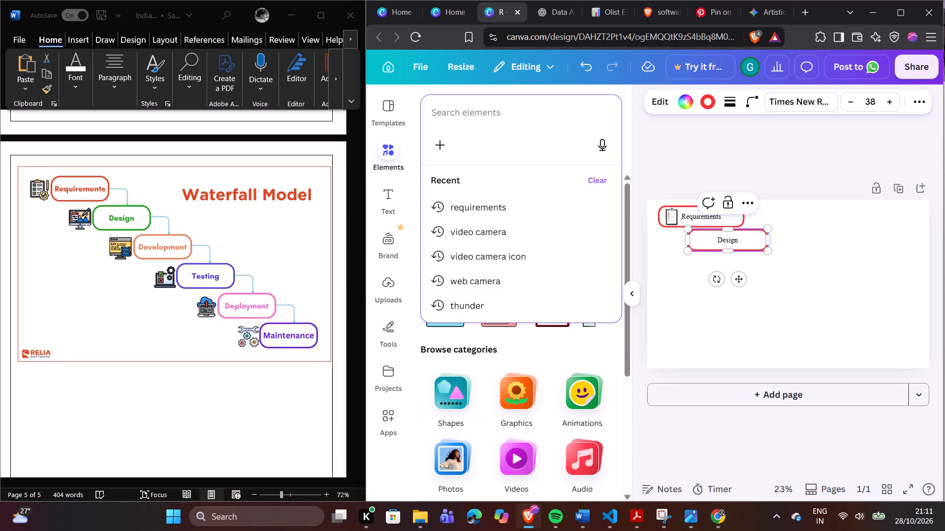
{"action": "key", "text": "shift+d"}
{"action": "key", "text": "e"}
{"action": "key", "text": "s"}
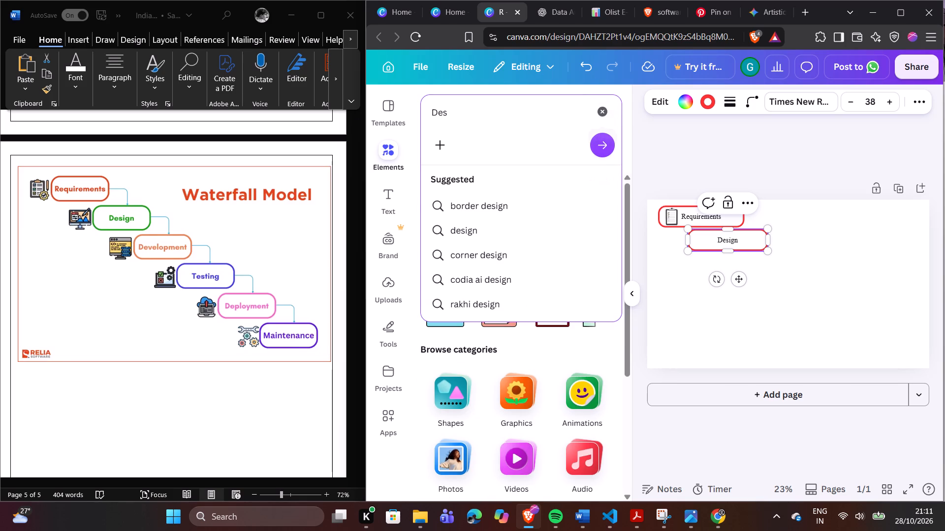
{"action": "left_click", "coordinate": [522, 245]}
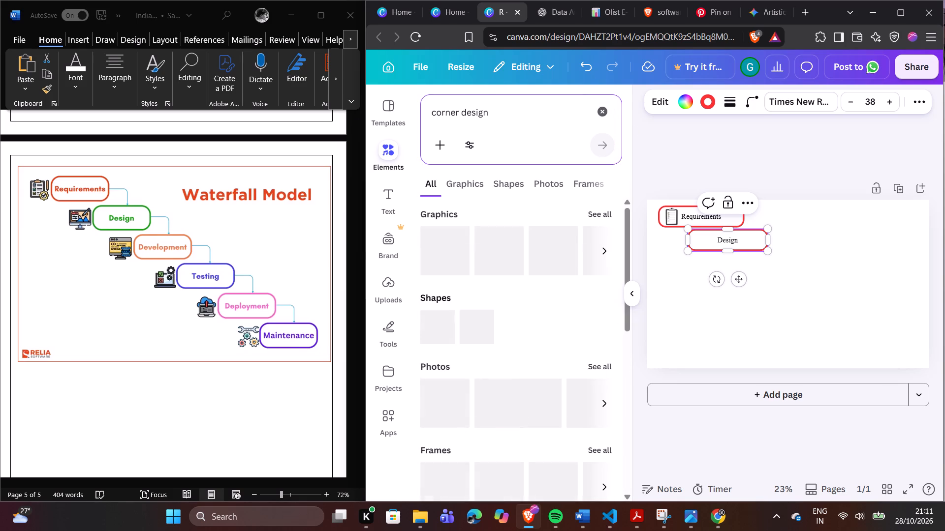
{"action": "left_click_drag", "start_coordinate": [458, 115], "coordinate": [429, 119]}
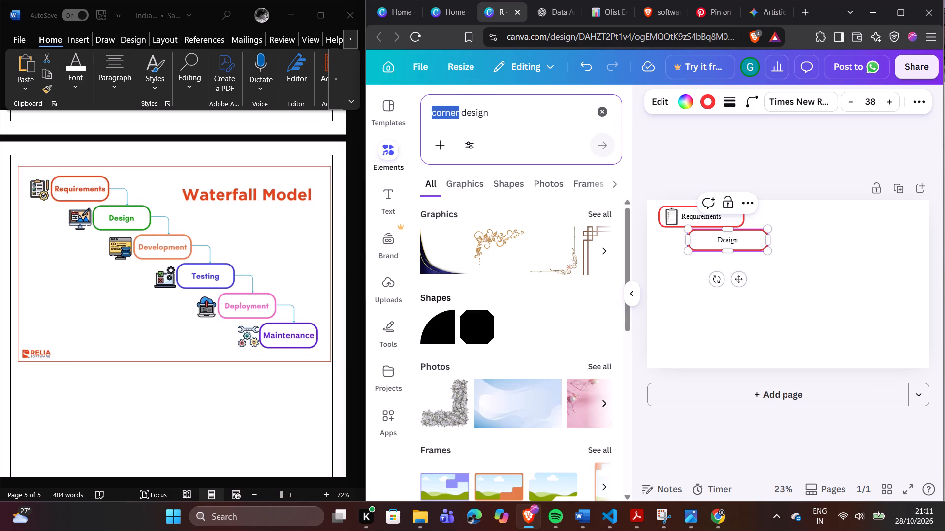
{"action": "key", "text": "BackSpace"}
{"action": "key", "text": "Return"}
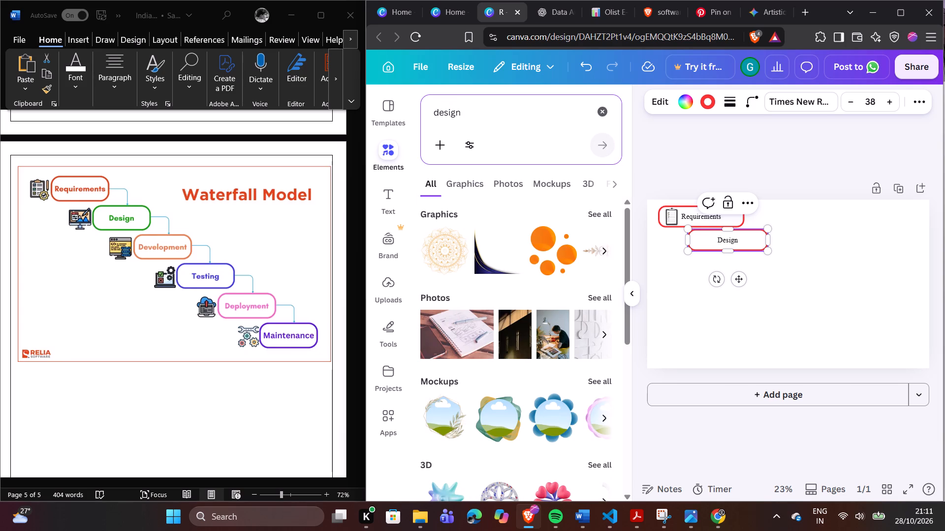
{"action": "left_click", "coordinate": [599, 251]}
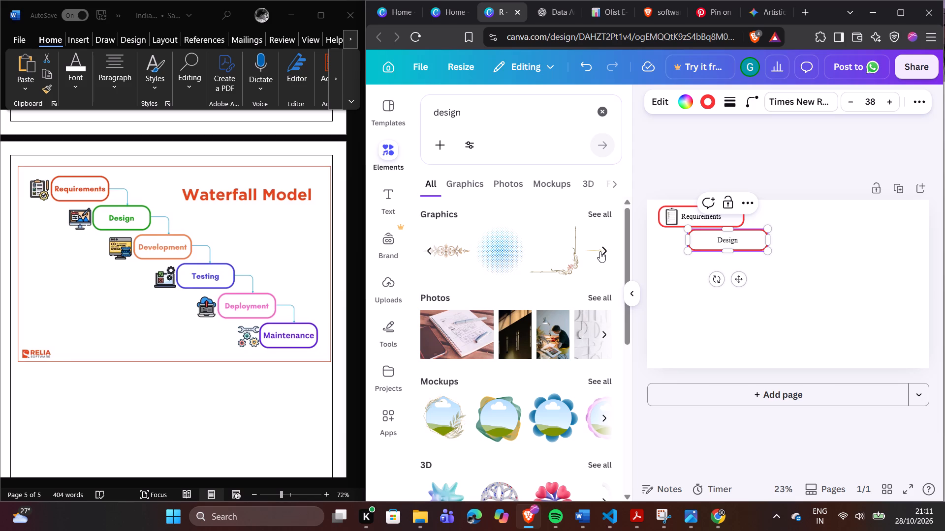
Search the elements for "computer design".
{"action": "left_click", "coordinate": [422, 114]}
{"action": "left_click", "coordinate": [436, 112]}
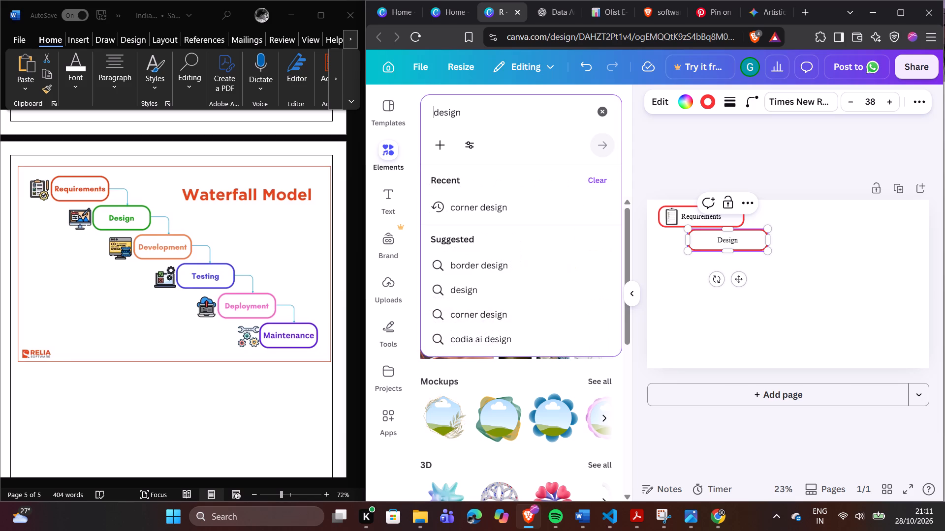
{"action": "key", "text": "c"}
{"action": "key", "text": "o"}
{"action": "key", "text": "m"}
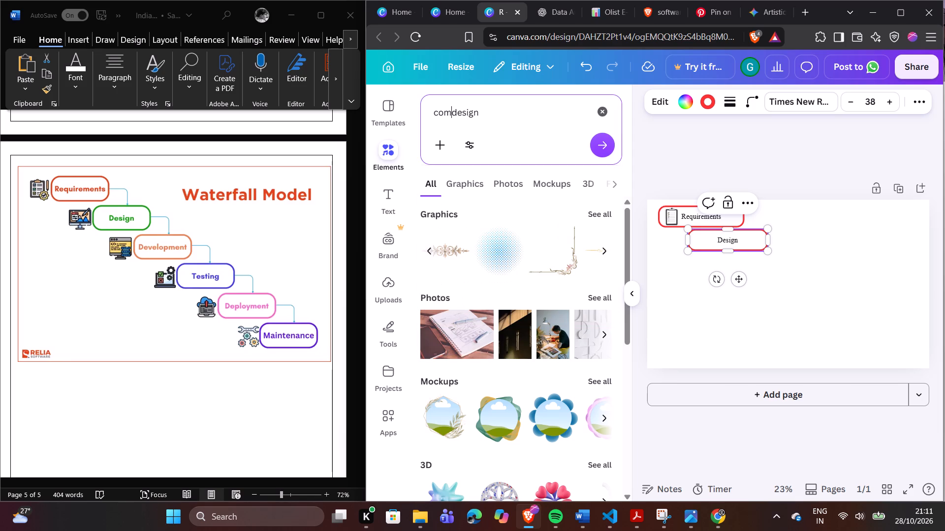
{"action": "key", "text": "p"}
{"action": "key", "text": "u"}
{"action": "key", "text": "t"}
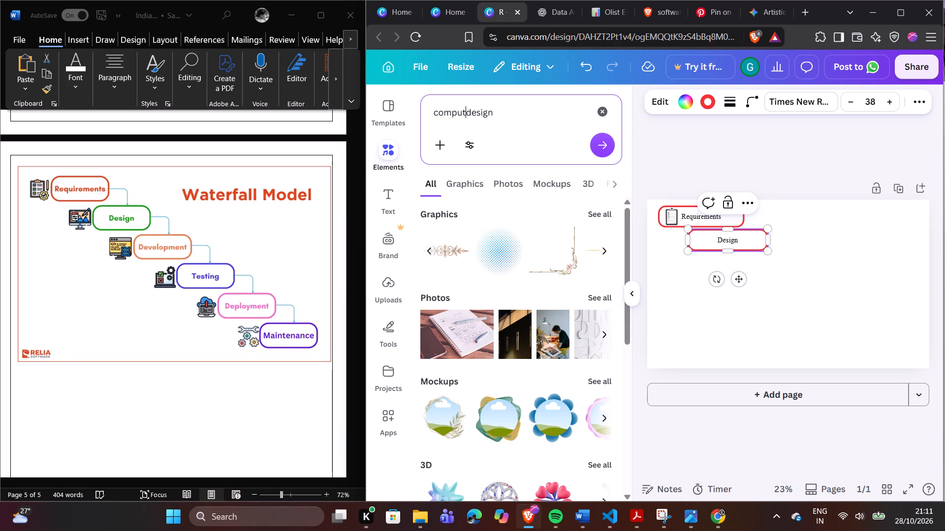
{"action": "type", "text": "er"}
{"action": "key", "text": "space"}
{"action": "key", "text": "Return"}
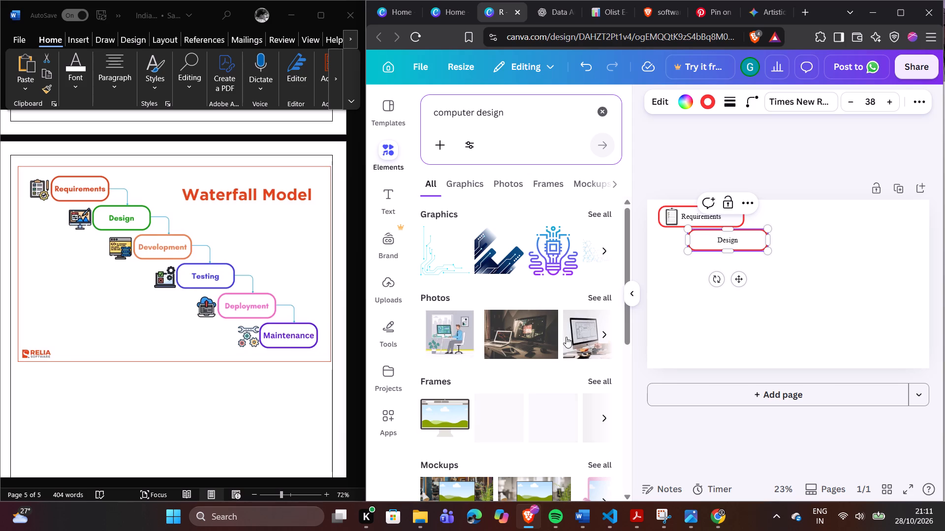
Browse the graphics results and insert the computer monitor illustration with the framed picture, pink letter A and red cursor.
{"action": "left_click", "coordinate": [601, 250]}
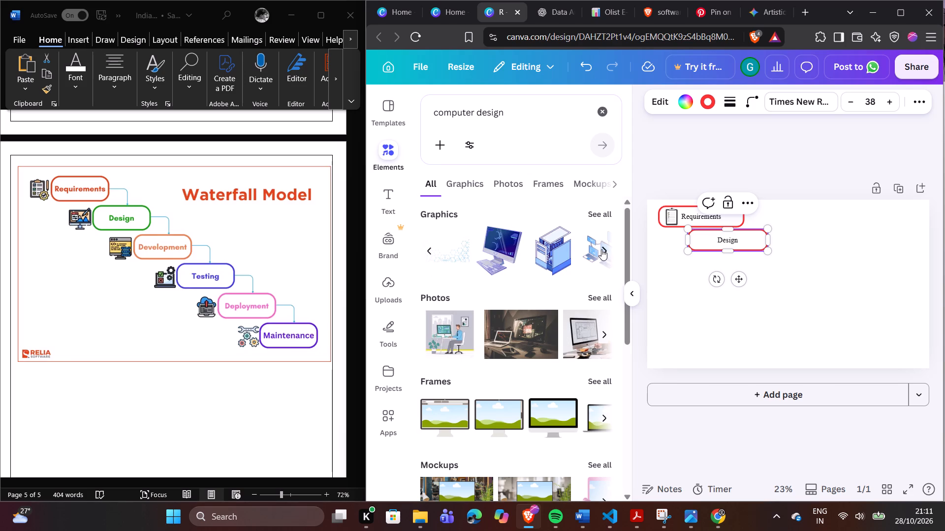
{"action": "left_click", "coordinate": [601, 249]}
{"action": "left_click", "coordinate": [600, 249]}
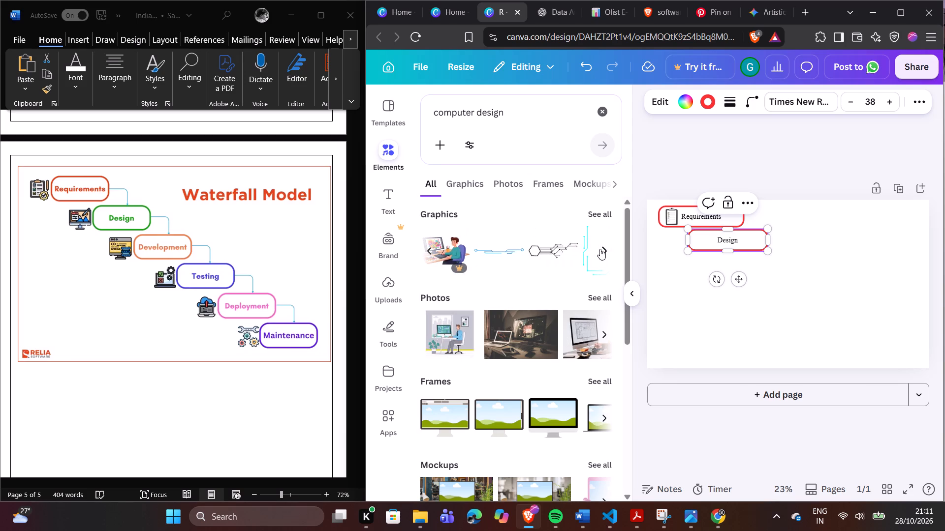
{"action": "left_click", "coordinate": [600, 249]}
{"action": "left_click", "coordinate": [600, 249]}
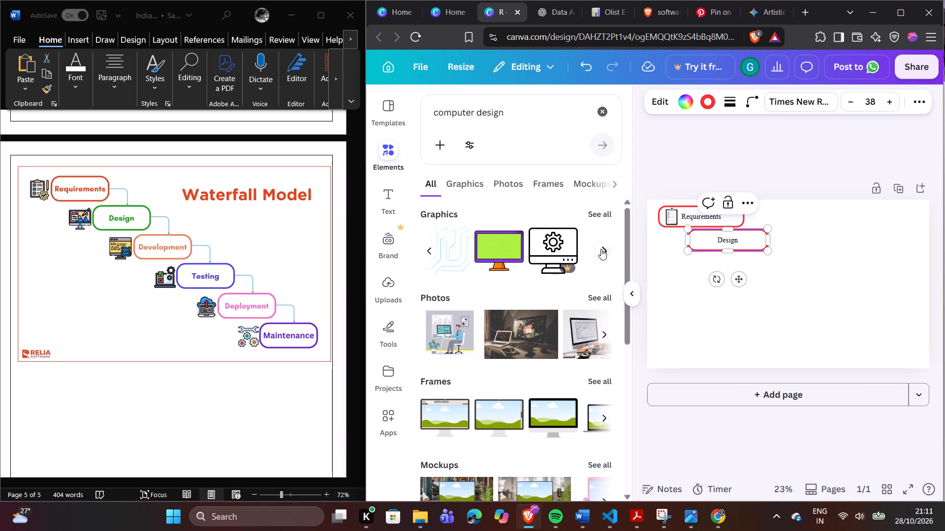
{"action": "left_click", "coordinate": [601, 249]}
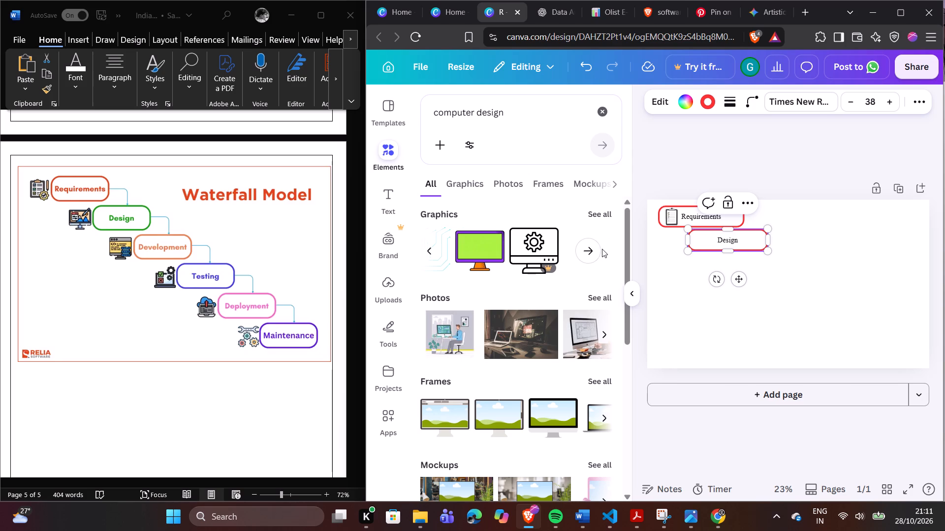
{"action": "left_click", "coordinate": [469, 184]}
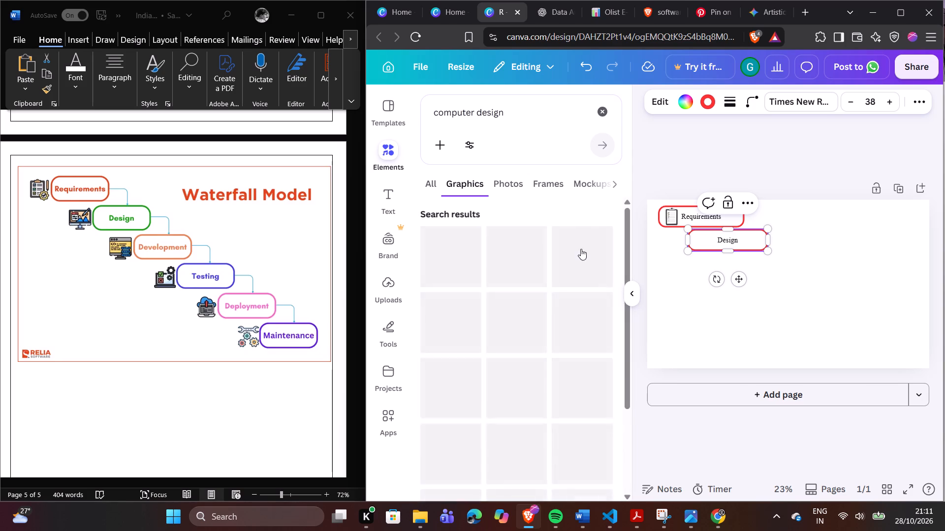
{"action": "scroll", "coordinate": [579, 264], "scroll_direction": "down", "scroll_amount": 4}
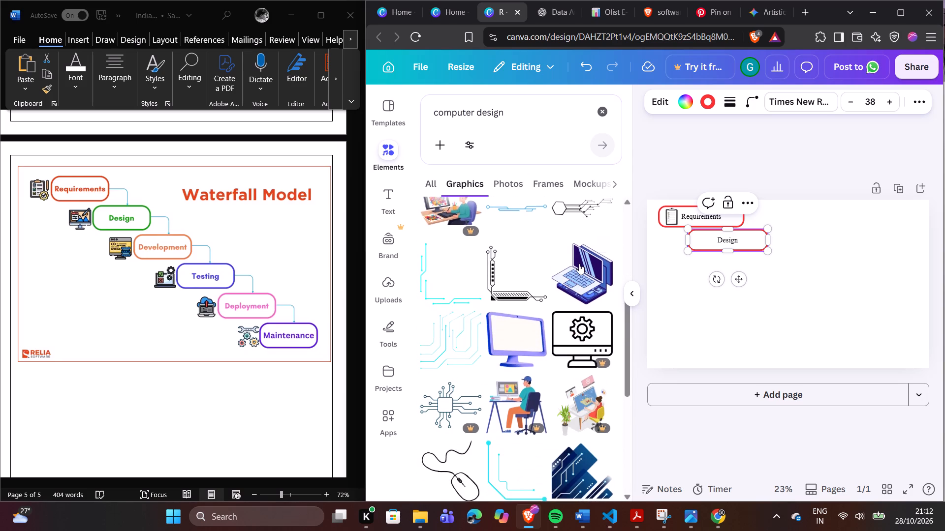
{"action": "scroll", "coordinate": [579, 264], "scroll_direction": "down", "scroll_amount": 5}
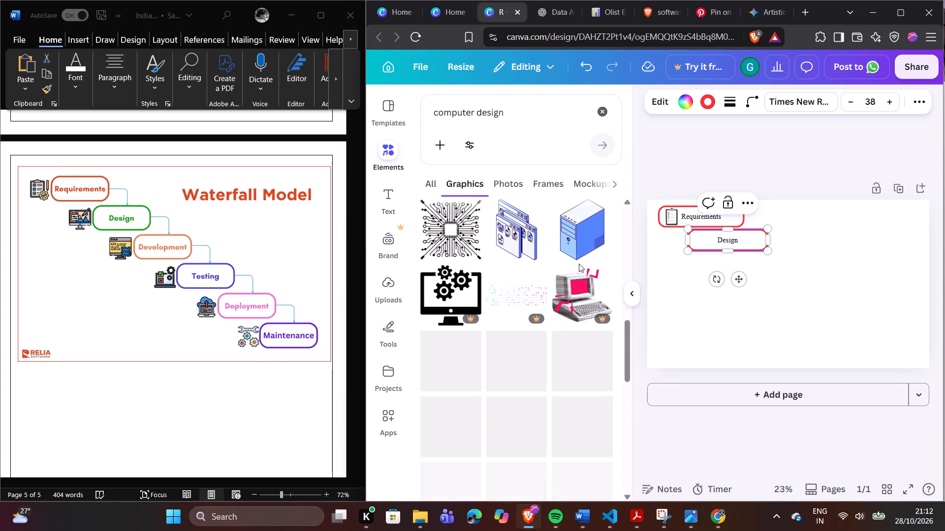
{"action": "scroll", "coordinate": [579, 264], "scroll_direction": "down", "scroll_amount": 2}
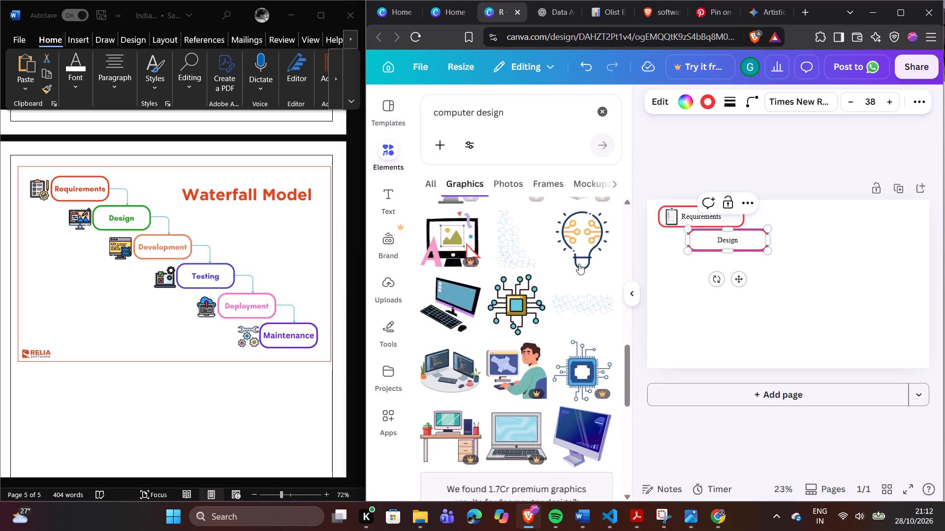
{"action": "scroll", "coordinate": [579, 264], "scroll_direction": "down", "scroll_amount": 3}
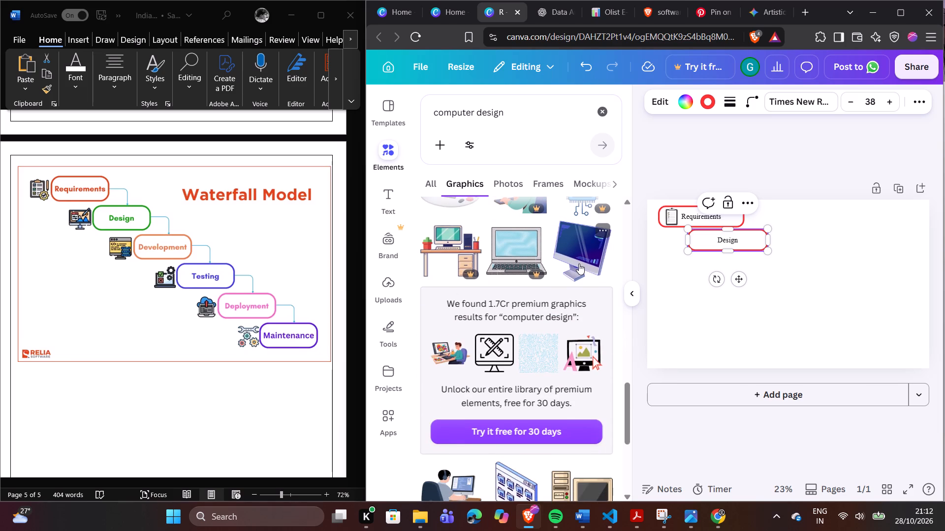
{"action": "left_click", "coordinate": [594, 354]}
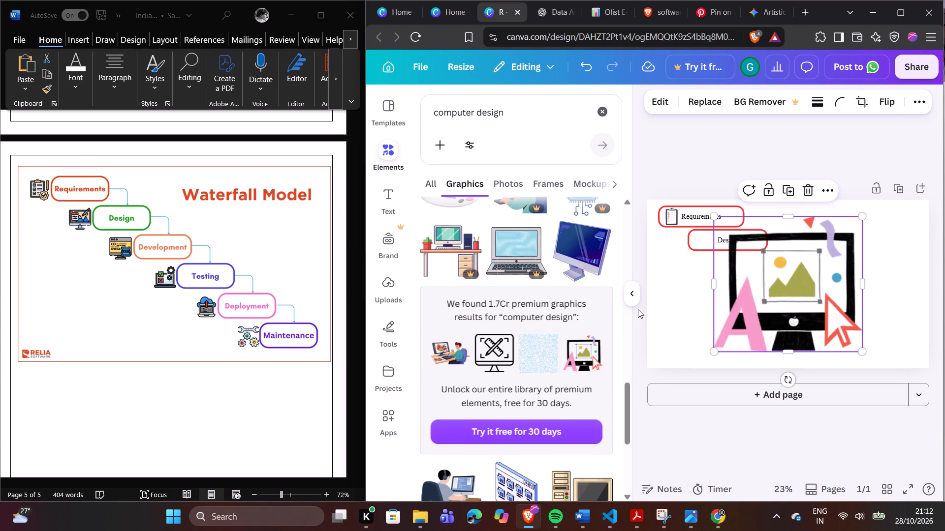
Shrink the monitor graphic to icon size and place it inside the Design box, in front of the text.
{"action": "left_click", "coordinate": [633, 288]}
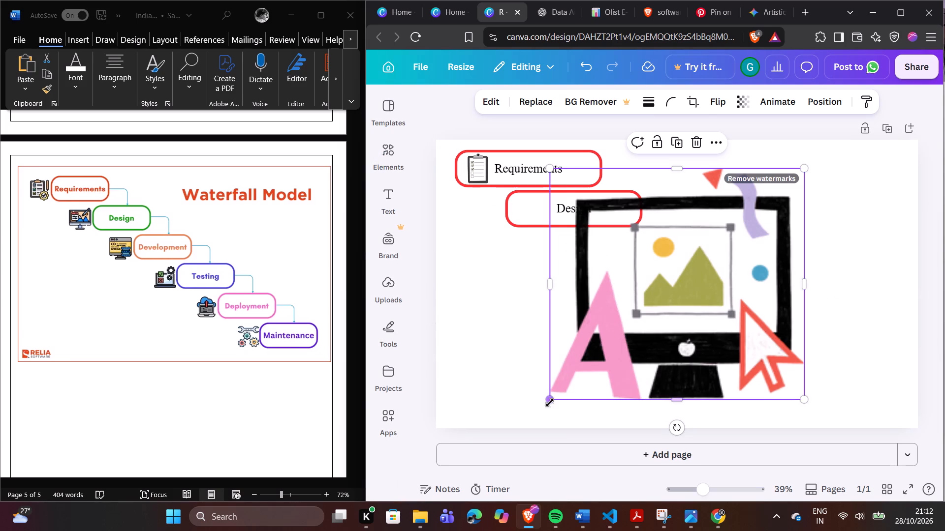
{"action": "left_click_drag", "start_coordinate": [550, 401], "coordinate": [758, 177]}
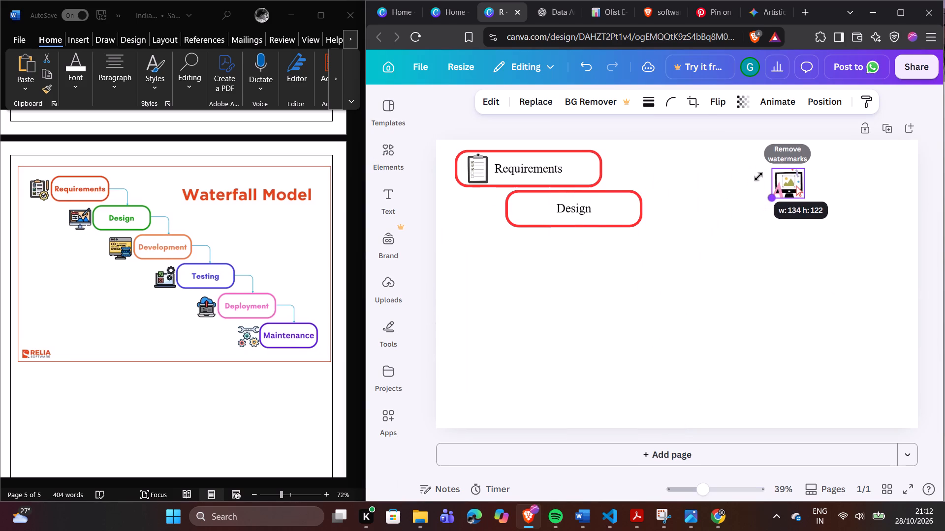
{"action": "left_click_drag", "start_coordinate": [758, 177], "coordinate": [759, 175]}
{"action": "left_click", "coordinate": [862, 182]}
{"action": "left_click_drag", "start_coordinate": [792, 183], "coordinate": [534, 210]}
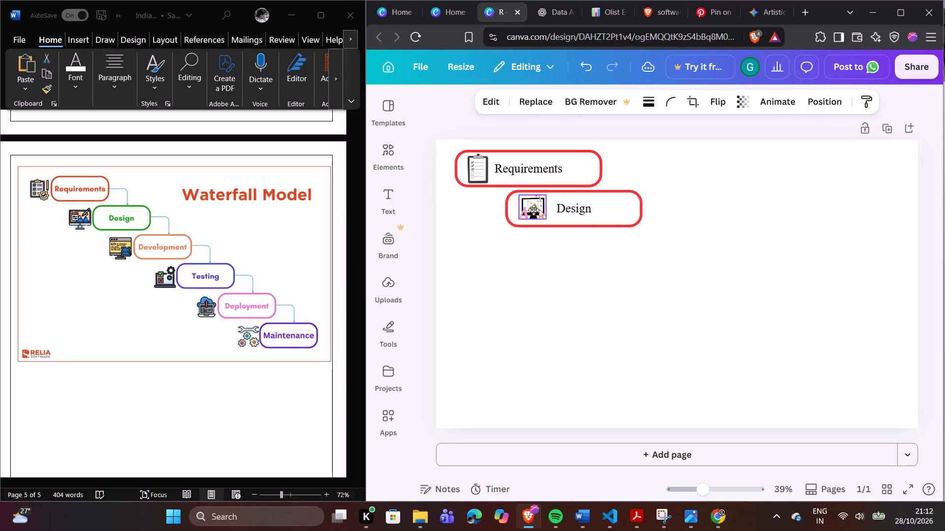
{"action": "left_click_drag", "start_coordinate": [534, 210], "coordinate": [534, 213]}
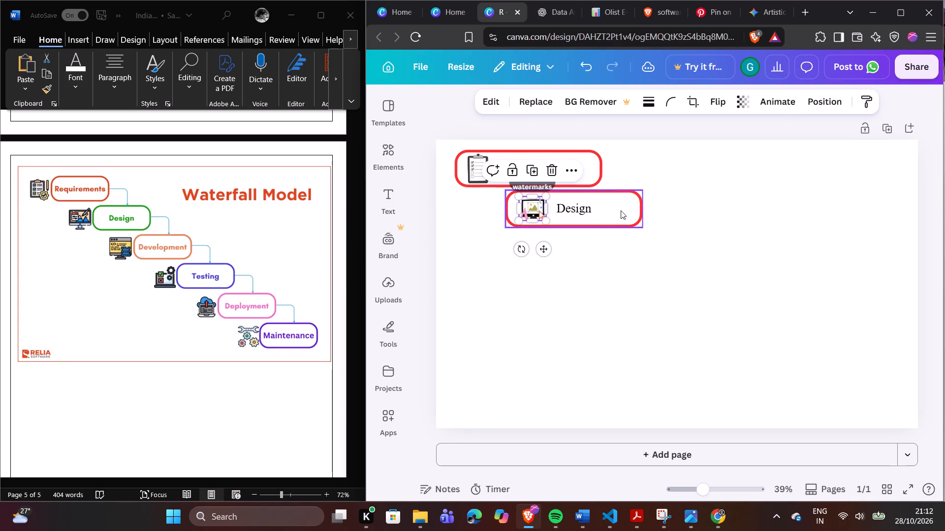
Narrow the Design box by pulling in its right edge, and shift the box slightly to the right.
{"action": "left_click", "coordinate": [620, 211]}
{"action": "left_click_drag", "start_coordinate": [644, 206], "coordinate": [619, 209]}
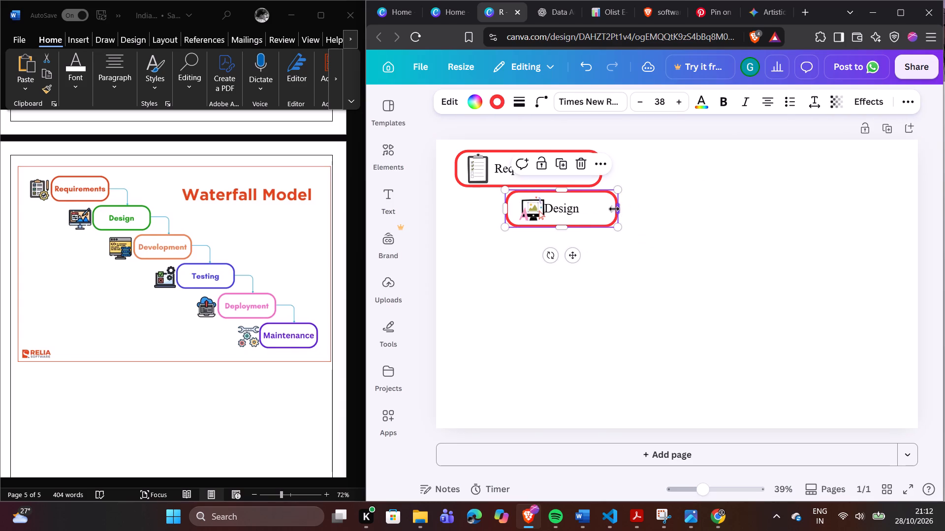
{"action": "left_click_drag", "start_coordinate": [583, 205], "coordinate": [610, 205]}
{"action": "left_click", "coordinate": [528, 208]}
{"action": "left_click", "coordinate": [559, 212]}
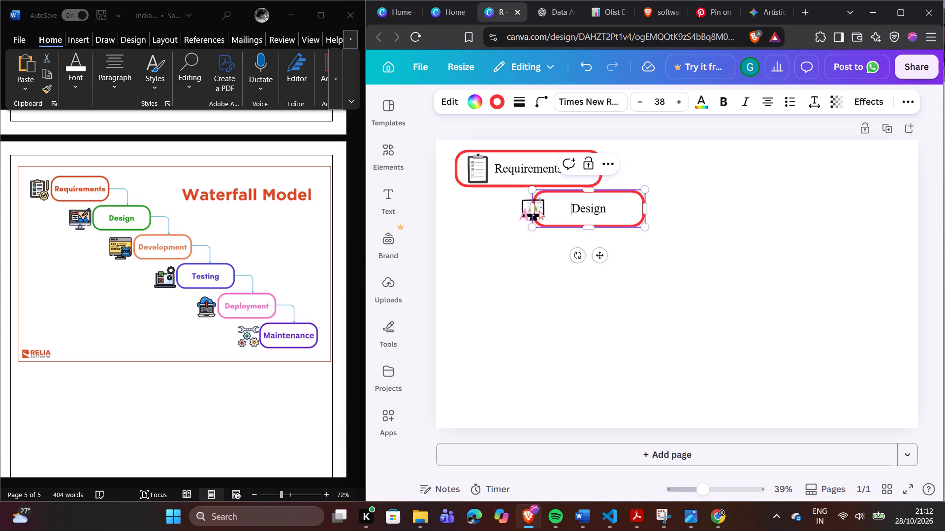
Move the monitor icon back inside the shifted Design box, vertically centred just left of the text.
{"action": "left_click", "coordinate": [503, 213]}
{"action": "left_click_drag", "start_coordinate": [527, 215], "coordinate": [546, 215]}
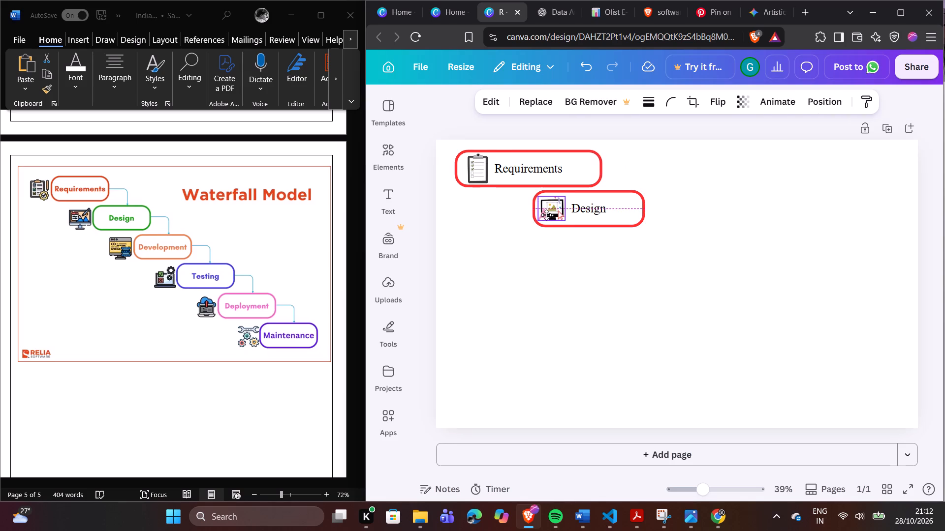
{"action": "left_click_drag", "start_coordinate": [546, 215], "coordinate": [547, 214]}
{"action": "left_click", "coordinate": [504, 234]}
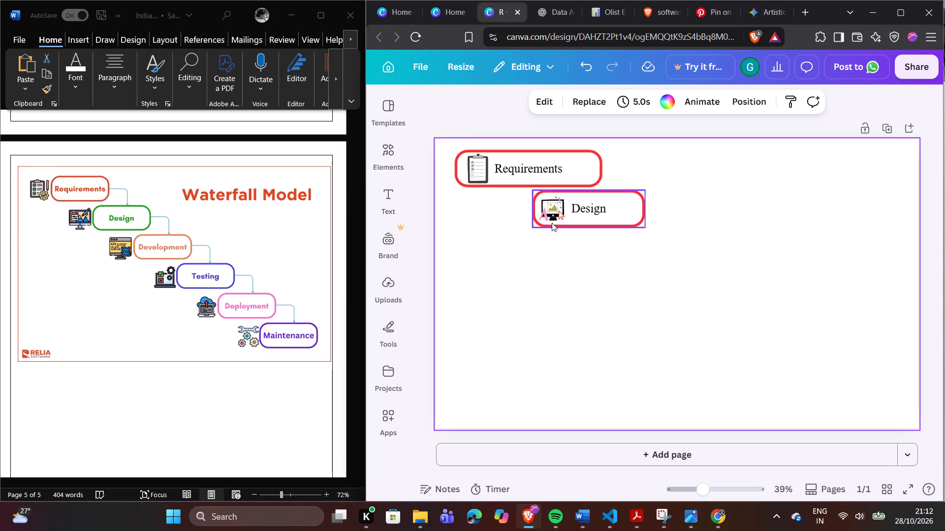
Change the Design box's border colour to the green from the design's existing colours.
{"action": "left_click", "coordinate": [611, 210]}
{"action": "left_click", "coordinate": [493, 99]}
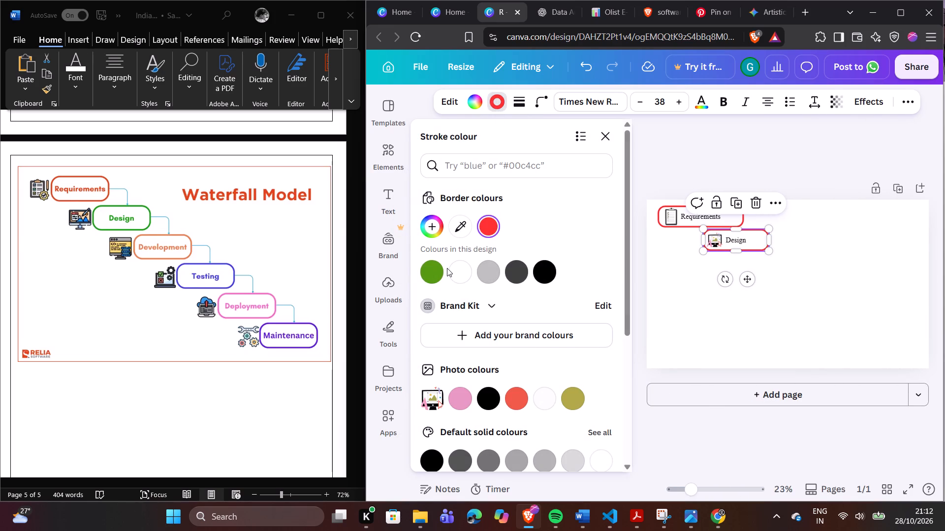
{"action": "left_click", "coordinate": [426, 270]}
{"action": "double_click", "coordinate": [731, 137]}
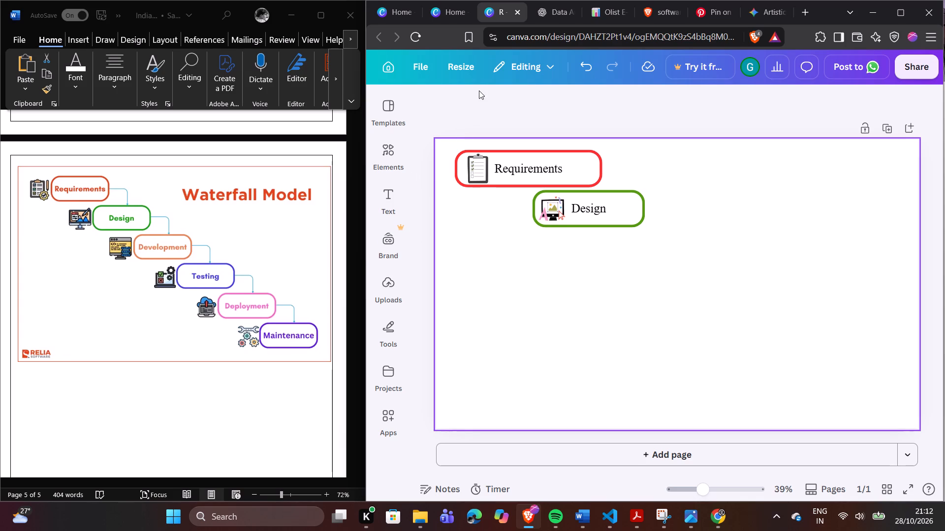
Add an arrow and connect it from the right edge of the Requirements box to the top edge of the Design box.
{"action": "left_click", "coordinate": [404, 145]}
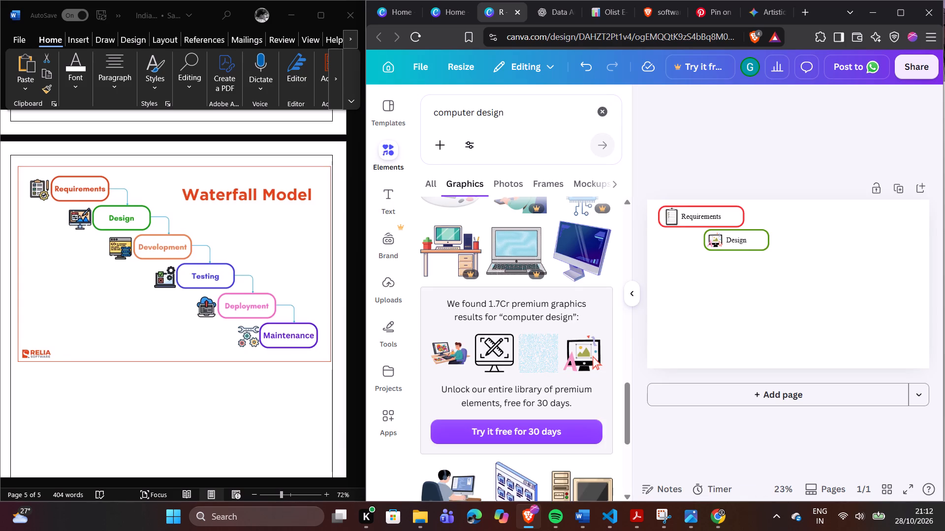
{"action": "left_click", "coordinate": [604, 119]}
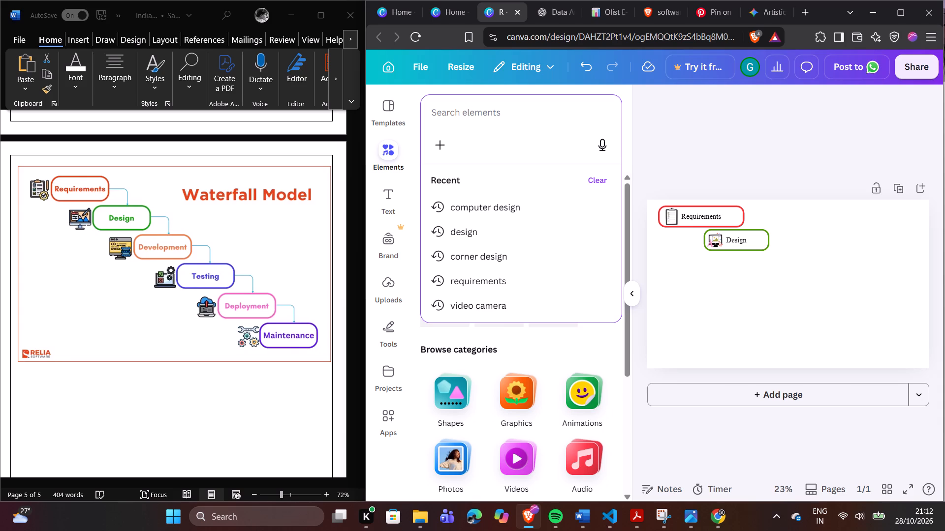
{"action": "type", "text": "arr"}
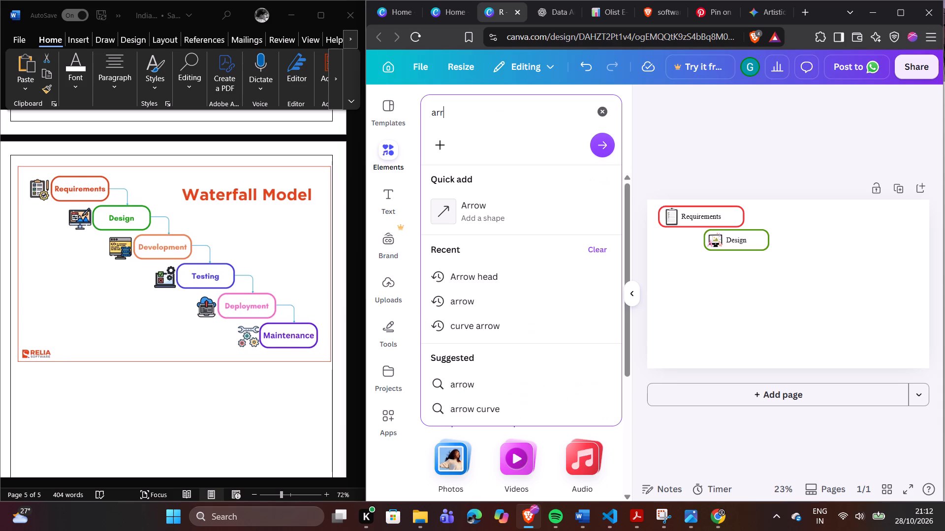
{"action": "left_click_drag", "start_coordinate": [511, 215], "coordinate": [505, 216]}
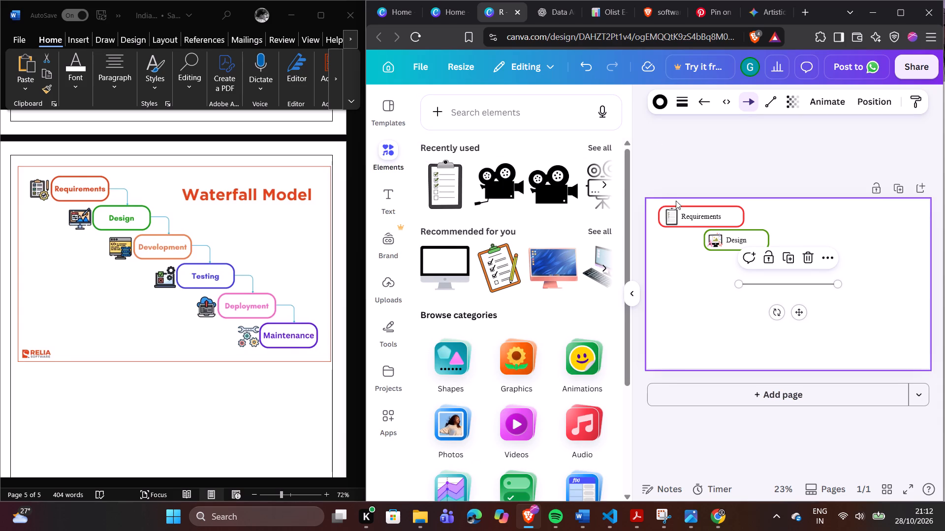
{"action": "left_click", "coordinate": [635, 291]}
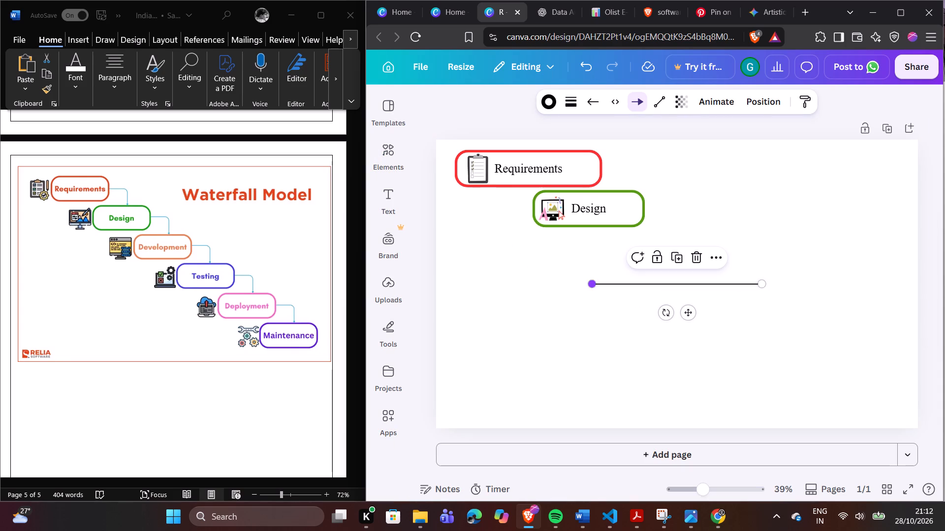
{"action": "left_click_drag", "start_coordinate": [591, 285], "coordinate": [598, 165]}
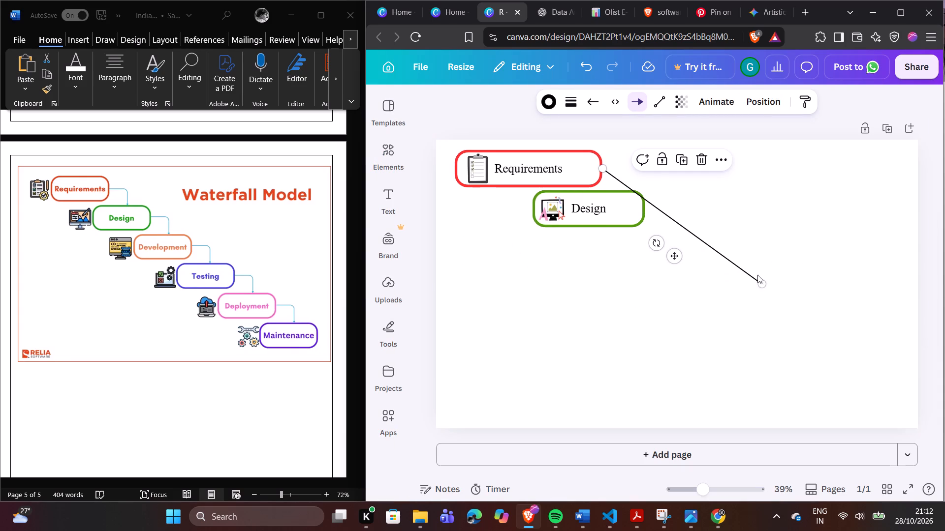
{"action": "left_click_drag", "start_coordinate": [765, 287], "coordinate": [630, 189]}
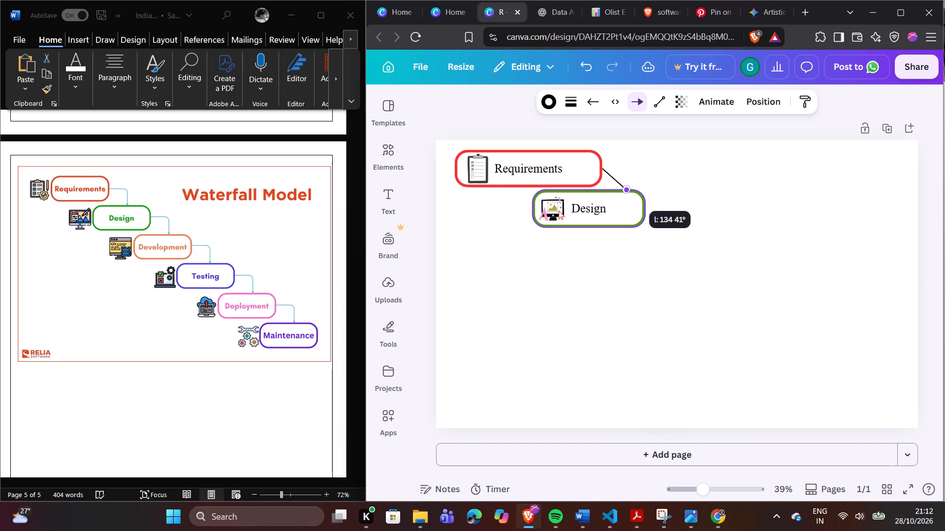
{"action": "left_click_drag", "start_coordinate": [630, 189], "coordinate": [628, 190]}
Set the connecting arrow's line type to Elbowed.
{"action": "left_click", "coordinate": [664, 104]}
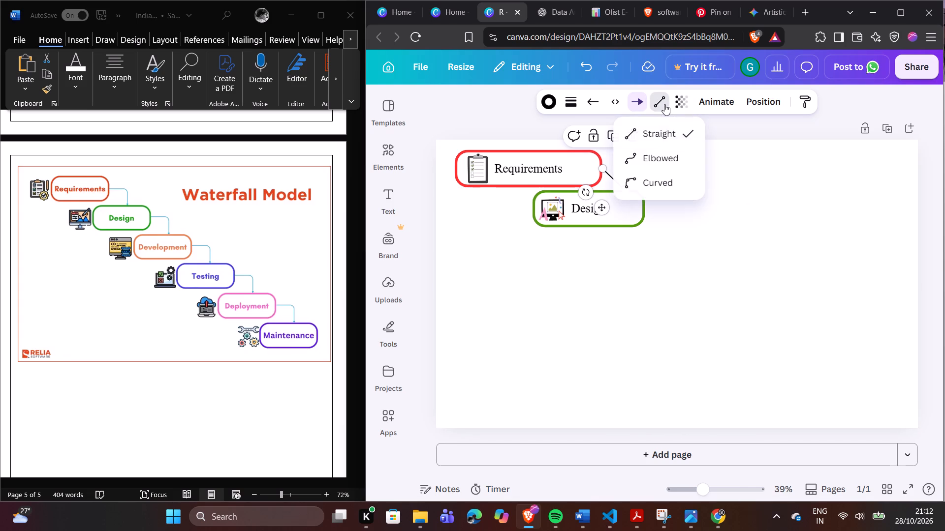
{"action": "left_click", "coordinate": [657, 147]}
{"action": "left_click", "coordinate": [724, 200]}
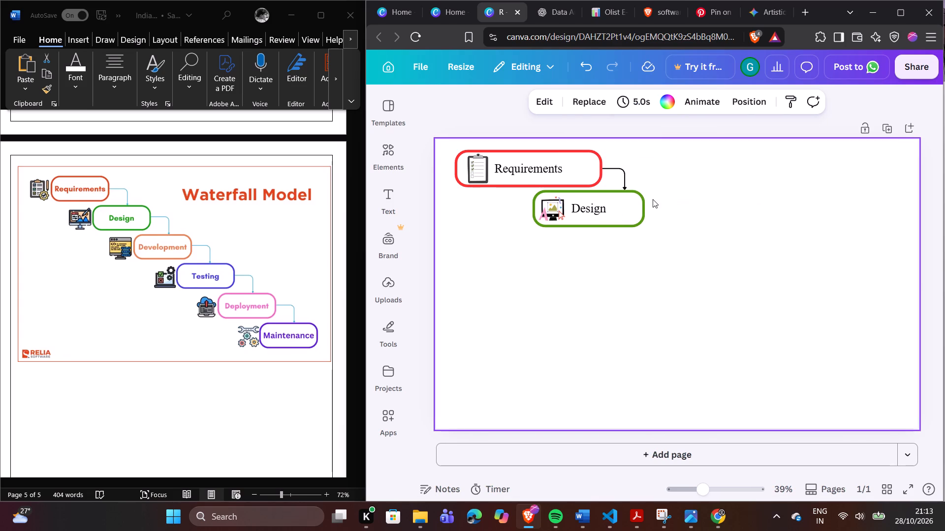
Nudge the Design box slightly to the right, leaving its monitor icon in place.
{"action": "left_click_drag", "start_coordinate": [630, 211], "coordinate": [635, 211]}
{"action": "left_click", "coordinate": [723, 205]}
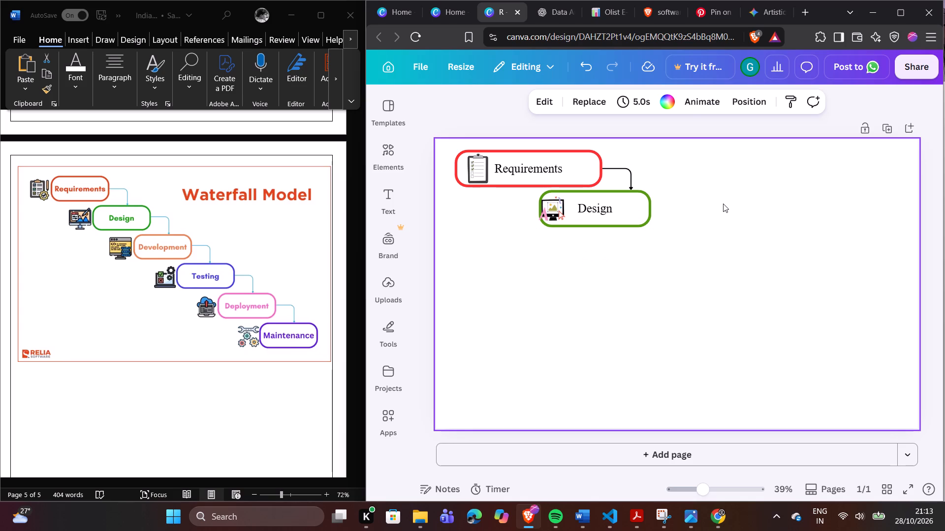
Duplicate the Design box to make four more boxes, arranging the copies as a staircase descending to the right below it.
{"action": "left_click", "coordinate": [635, 208]}
{"action": "left_click", "coordinate": [595, 167]}
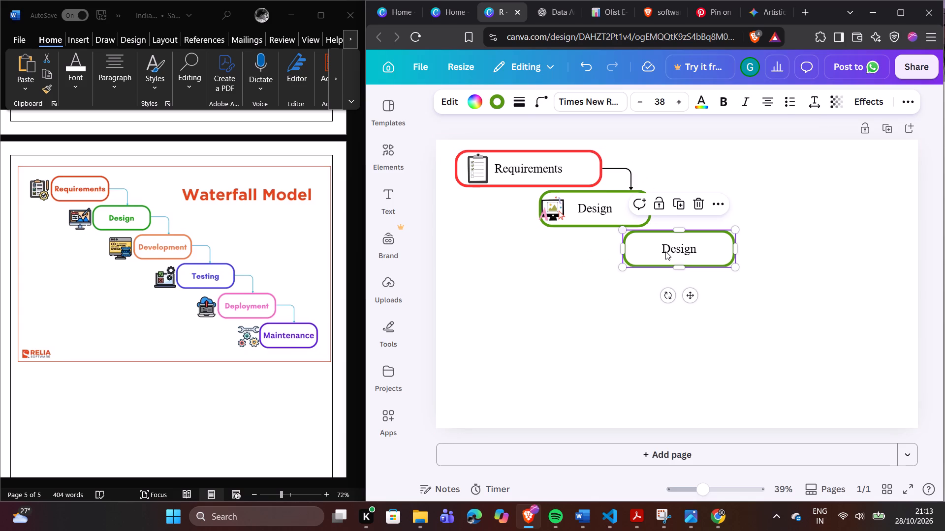
{"action": "left_click_drag", "start_coordinate": [700, 251], "coordinate": [660, 253]}
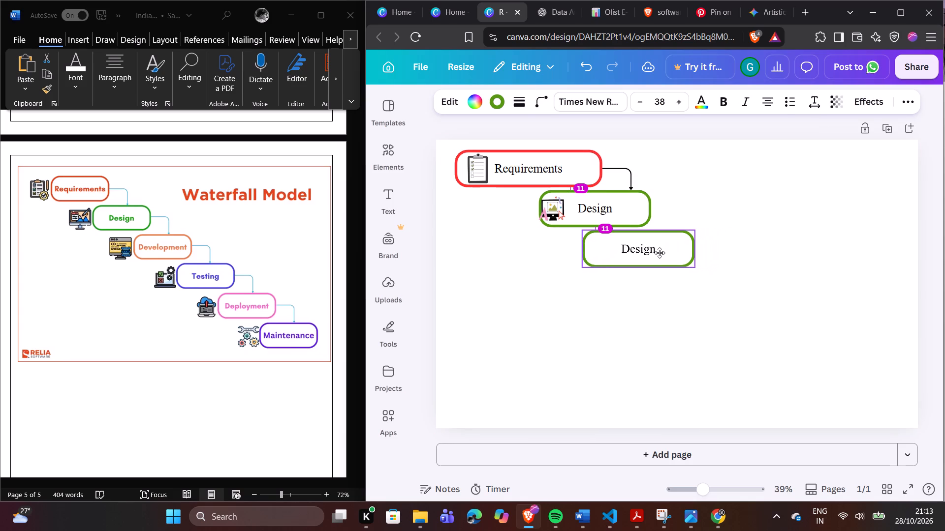
{"action": "left_click_drag", "start_coordinate": [660, 253], "coordinate": [655, 252]}
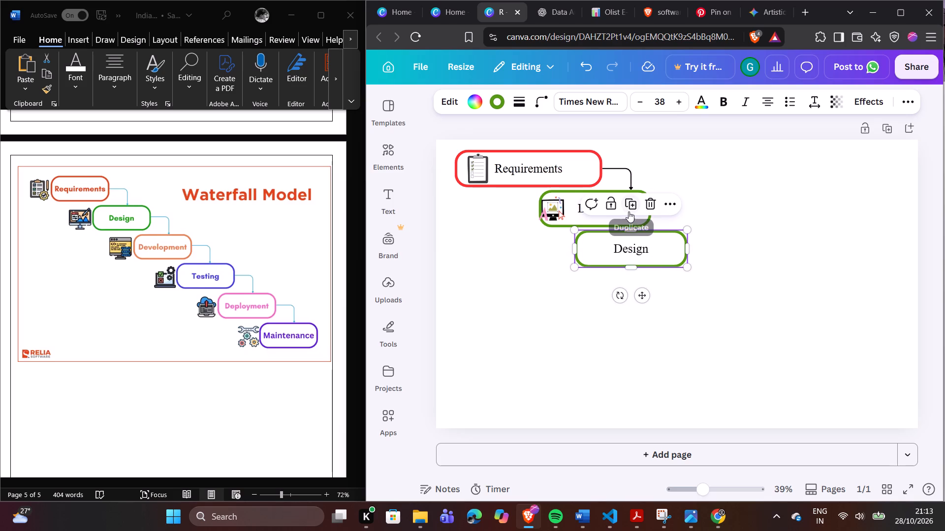
{"action": "left_click", "coordinate": [630, 209]}
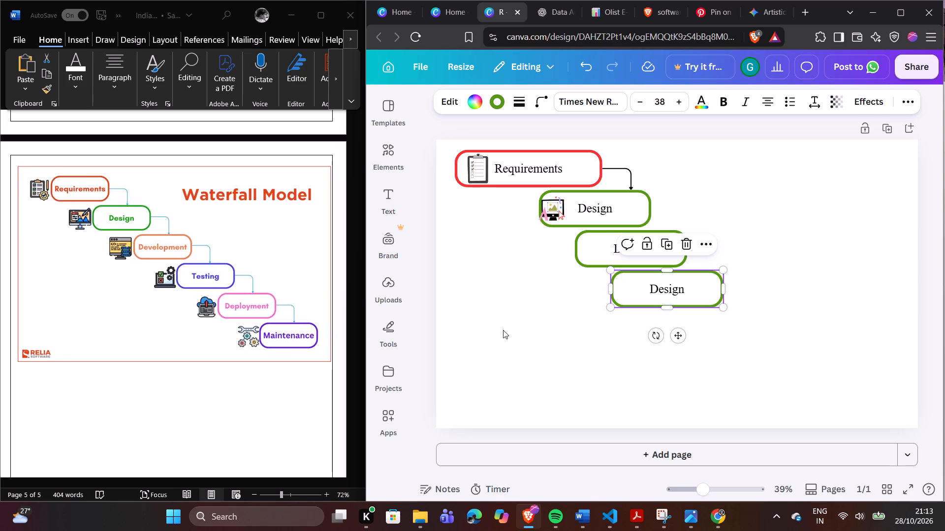
{"action": "left_click_drag", "start_coordinate": [696, 295], "coordinate": [701, 293]}
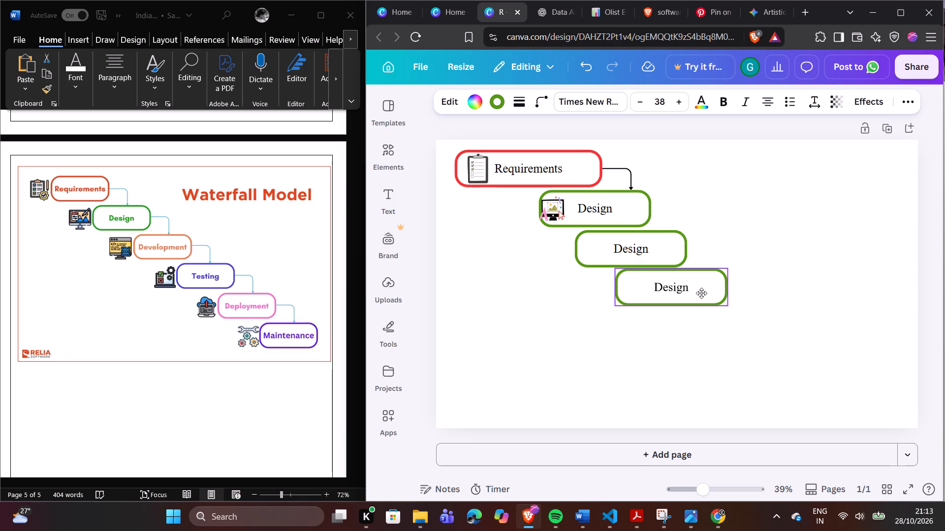
{"action": "left_click_drag", "start_coordinate": [701, 293], "coordinate": [708, 294]}
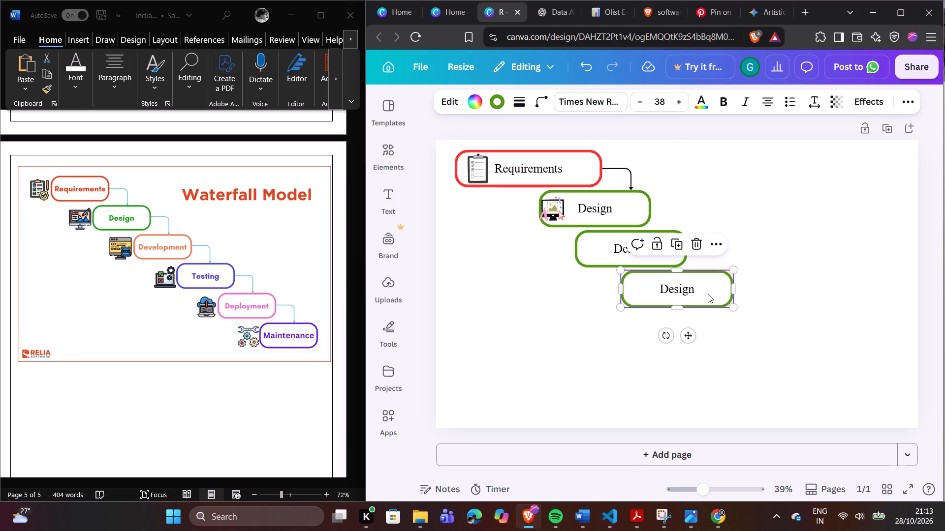
{"action": "left_click", "coordinate": [678, 248]}
{"action": "left_click_drag", "start_coordinate": [741, 324], "coordinate": [746, 324]}
{"action": "left_click", "coordinate": [724, 286]}
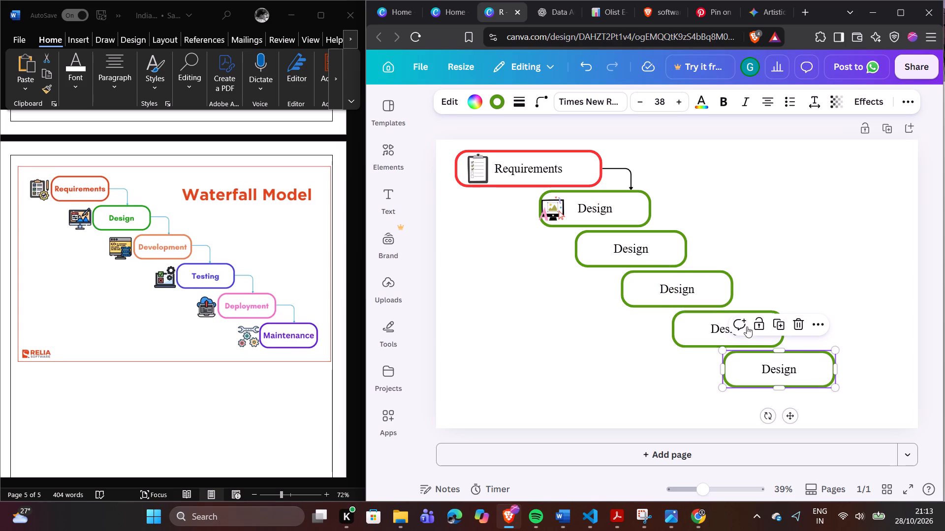
{"action": "left_click_drag", "start_coordinate": [800, 372], "coordinate": [815, 378]}
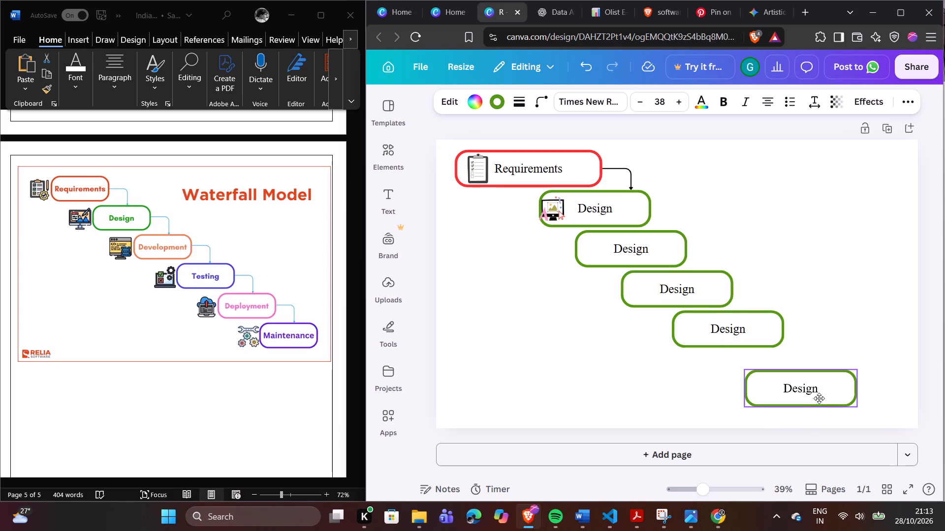
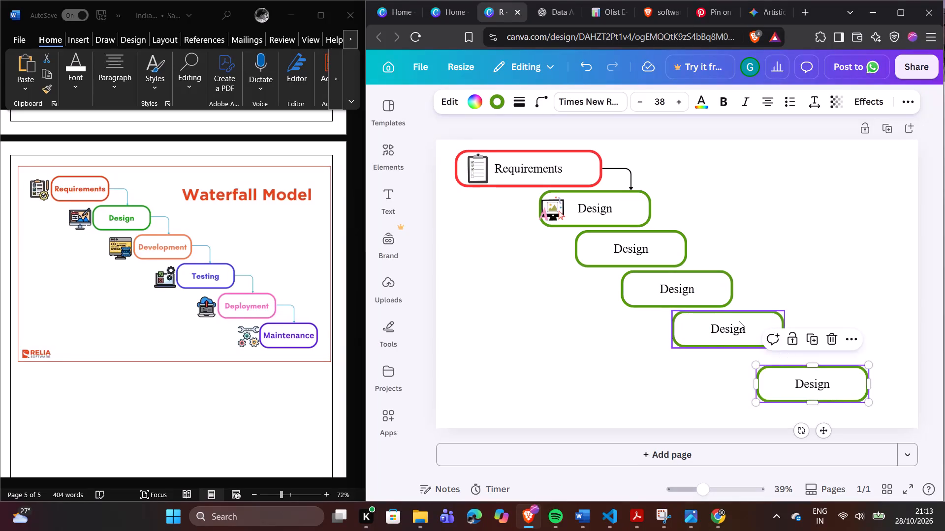
Spread the four copied Design boxes further right and down to widen the staircase below the original Design box.
{"action": "left_click_drag", "start_coordinate": [739, 321], "coordinate": [767, 328]}
{"action": "left_click_drag", "start_coordinate": [685, 282], "coordinate": [697, 289]}
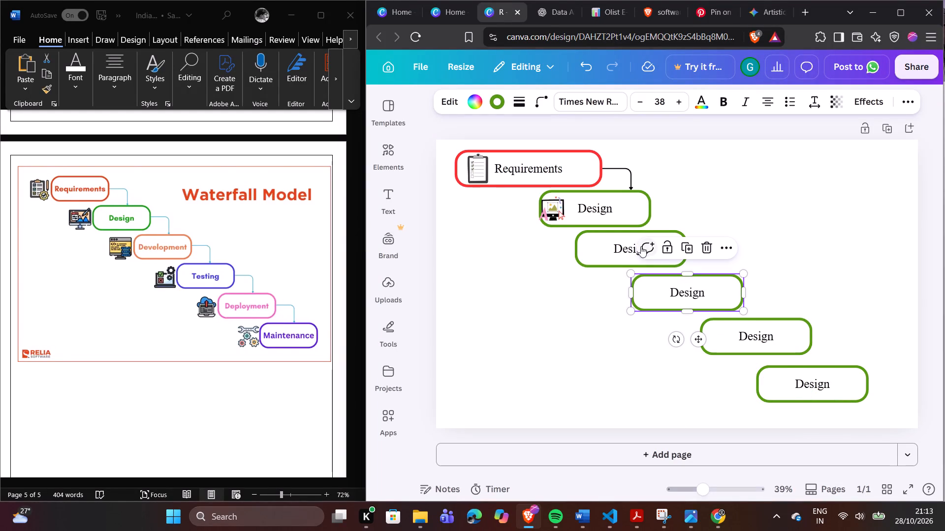
{"action": "left_click_drag", "start_coordinate": [794, 387], "coordinate": [803, 392]}
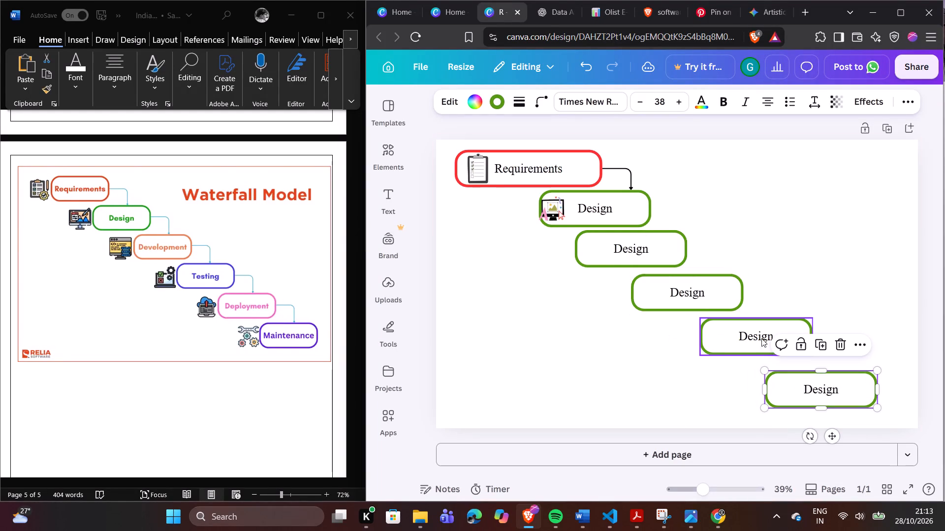
{"action": "left_click_drag", "start_coordinate": [756, 332], "coordinate": [764, 337]}
{"action": "left_click_drag", "start_coordinate": [708, 294], "coordinate": [711, 294]}
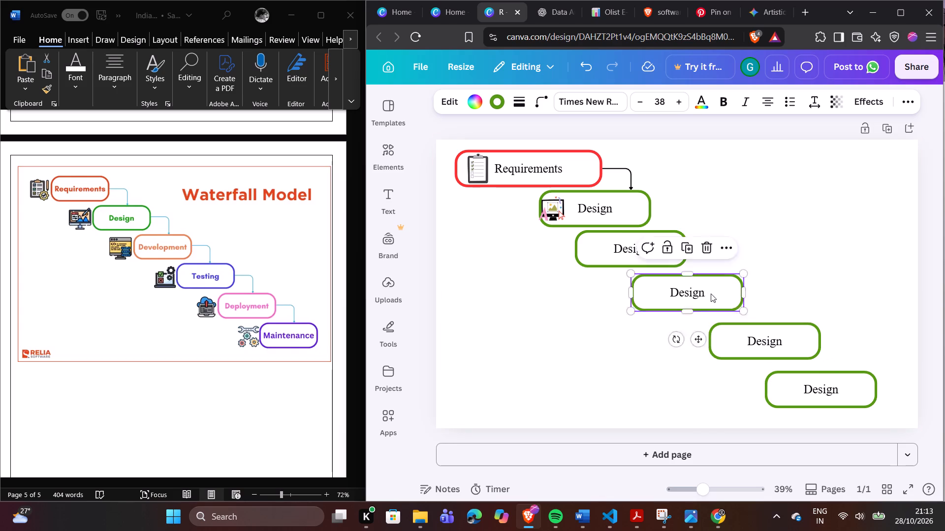
{"action": "left_click_drag", "start_coordinate": [711, 294], "coordinate": [721, 294]}
{"action": "left_click_drag", "start_coordinate": [659, 254], "coordinate": [680, 254]}
{"action": "left_click_drag", "start_coordinate": [617, 244], "coordinate": [619, 244]}
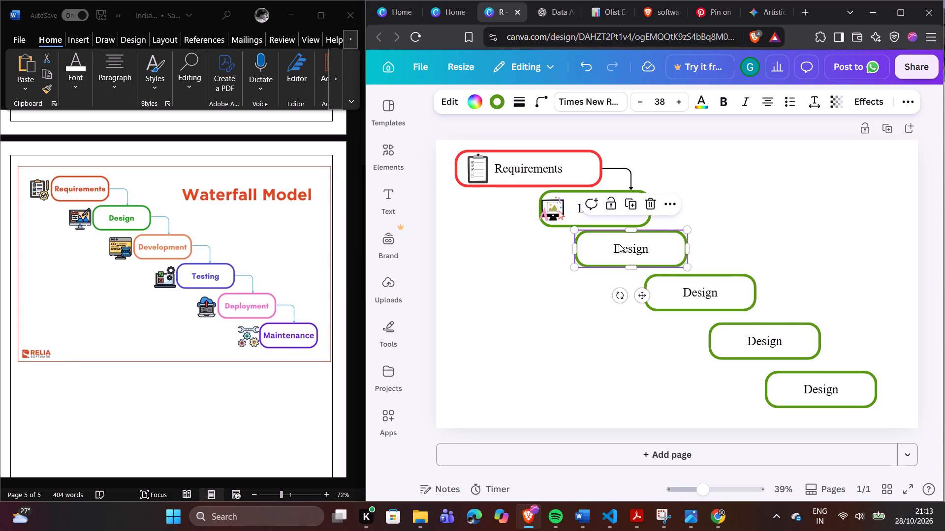
{"action": "left_click_drag", "start_coordinate": [619, 244], "coordinate": [630, 246]}
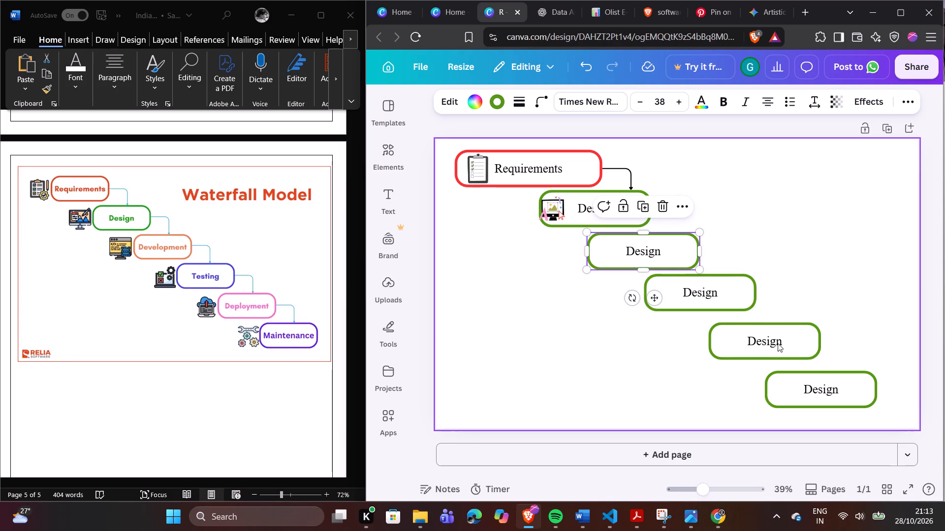
Fine-tune the four copied Design boxes so they descend to the right in roughly even vertical steps.
{"action": "left_click_drag", "start_coordinate": [802, 376], "coordinate": [808, 382]}
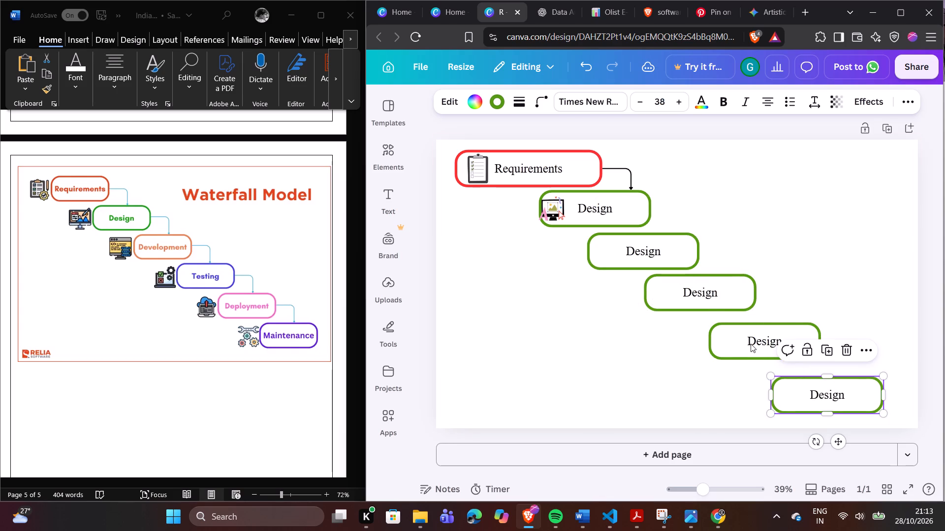
{"action": "left_click_drag", "start_coordinate": [751, 344], "coordinate": [766, 350]}
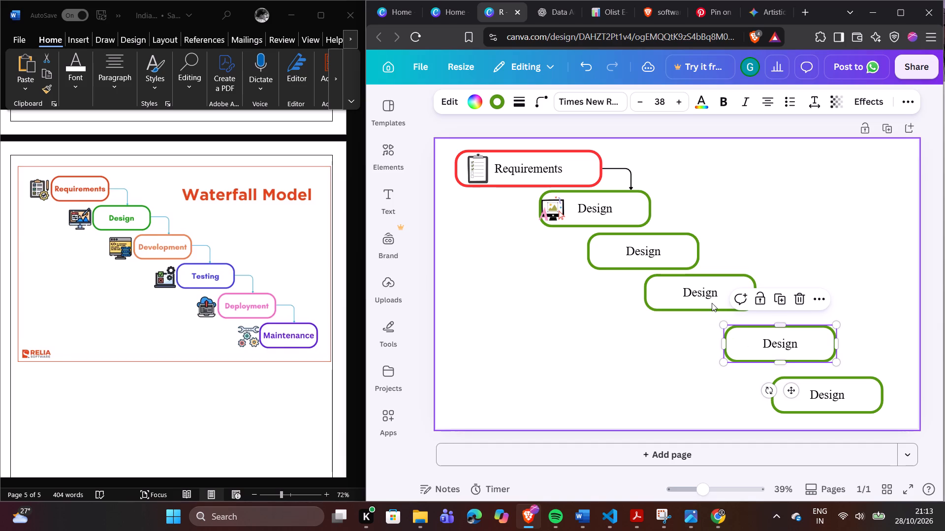
{"action": "left_click_drag", "start_coordinate": [712, 303], "coordinate": [731, 305]}
{"action": "left_click_drag", "start_coordinate": [668, 258], "coordinate": [688, 258]}
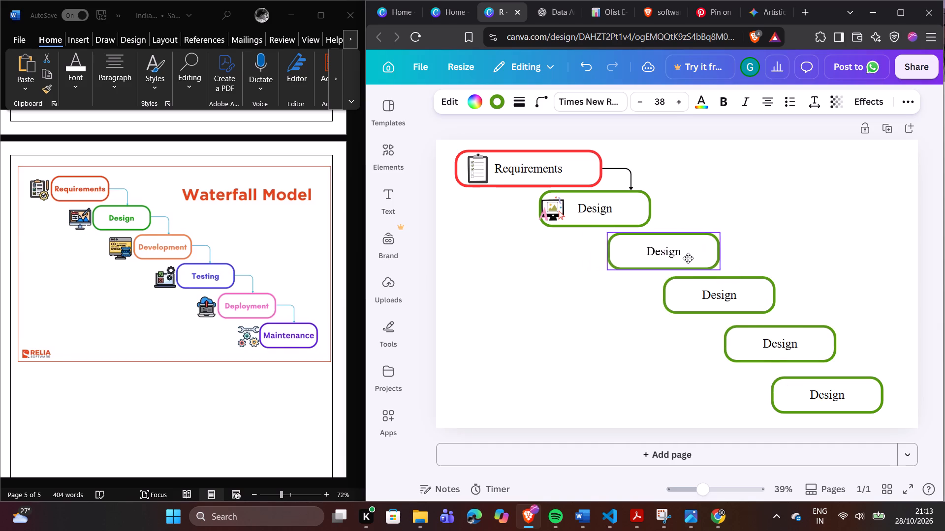
{"action": "left_click_drag", "start_coordinate": [688, 258], "coordinate": [693, 258]}
{"action": "left_click_drag", "start_coordinate": [819, 401], "coordinate": [823, 404]}
{"action": "left_click", "coordinate": [763, 341]}
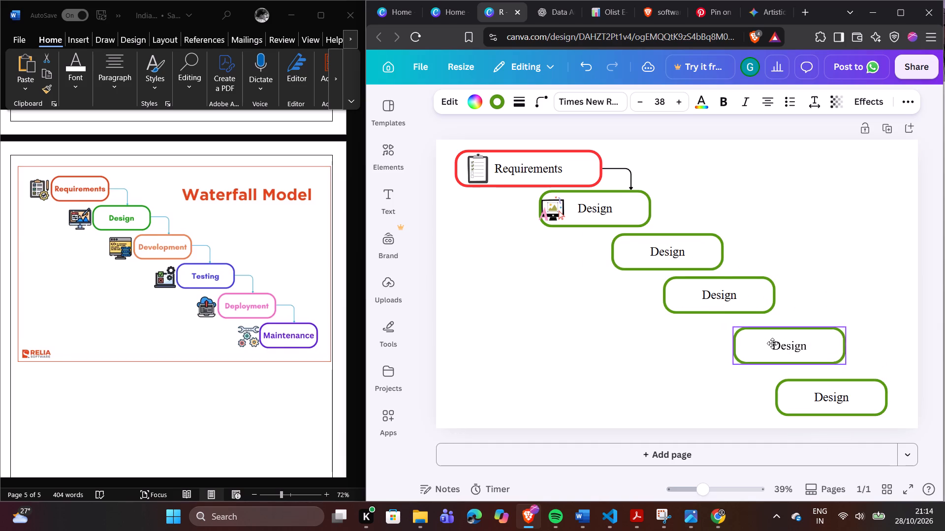
{"action": "left_click", "coordinate": [754, 335]}
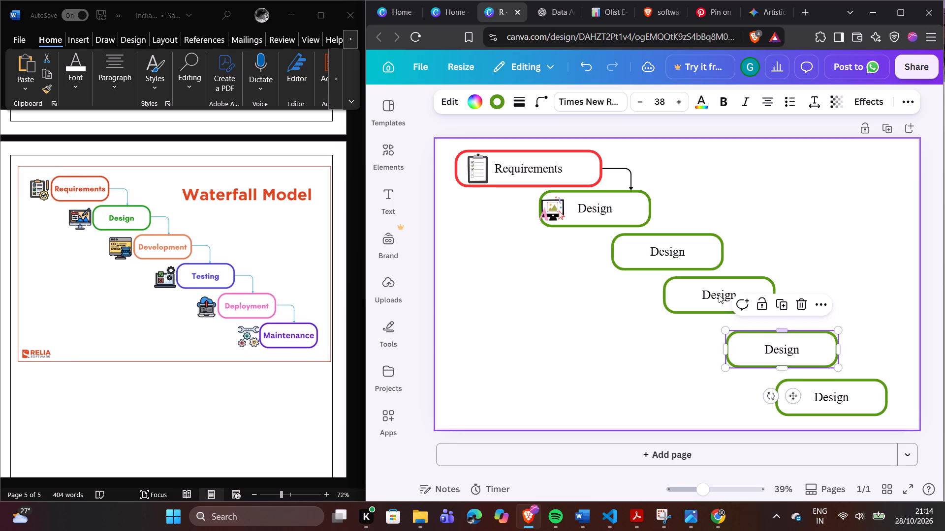
{"action": "left_click_drag", "start_coordinate": [719, 295], "coordinate": [728, 301]}
{"action": "left_click_drag", "start_coordinate": [673, 252], "coordinate": [678, 253]}
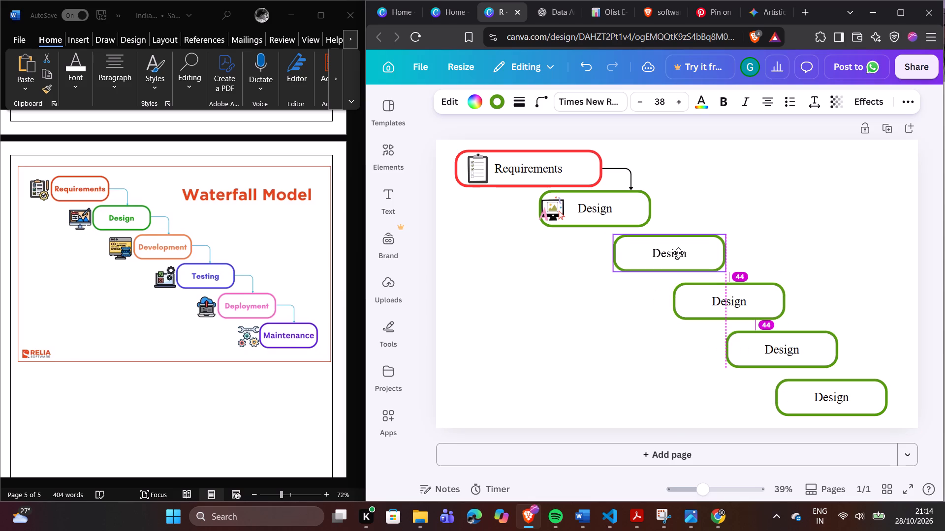
{"action": "left_click_drag", "start_coordinate": [678, 253], "coordinate": [679, 253]}
{"action": "left_click", "coordinate": [605, 339]}
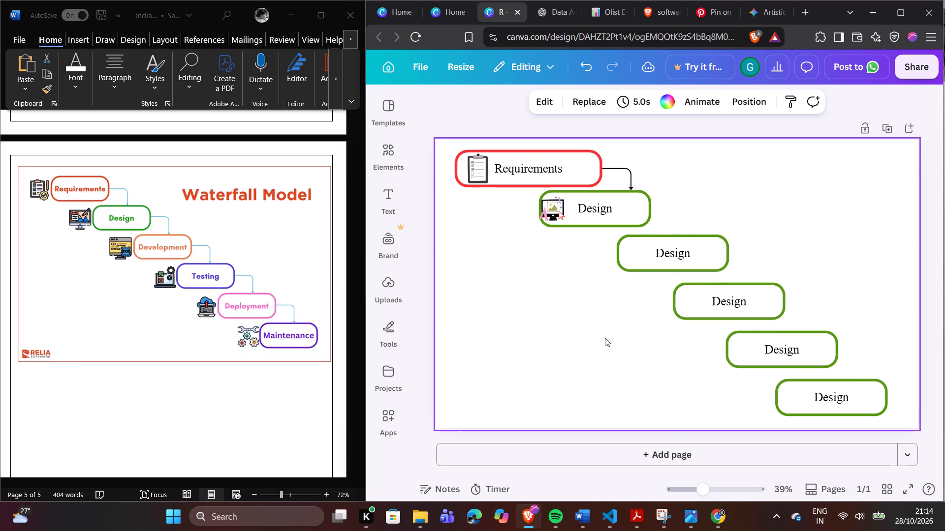
Move the original Design box slightly right and down, closer to the staircase of copies.
{"action": "left_click_drag", "start_coordinate": [608, 218], "coordinate": [623, 222]}
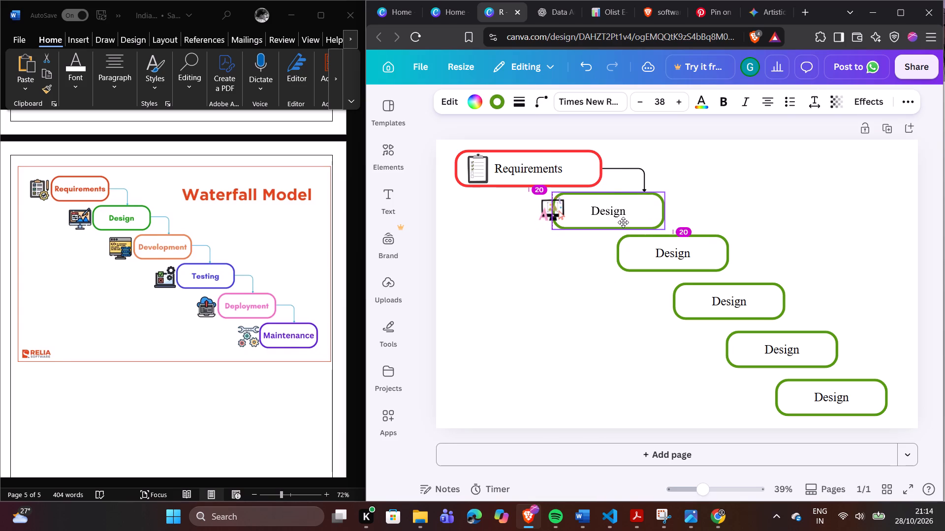
{"action": "left_click_drag", "start_coordinate": [623, 222], "coordinate": [624, 222]}
Raise the Requirements box slightly and realign the clipboard icon inside it.
{"action": "left_click_drag", "start_coordinate": [532, 178], "coordinate": [532, 177]}
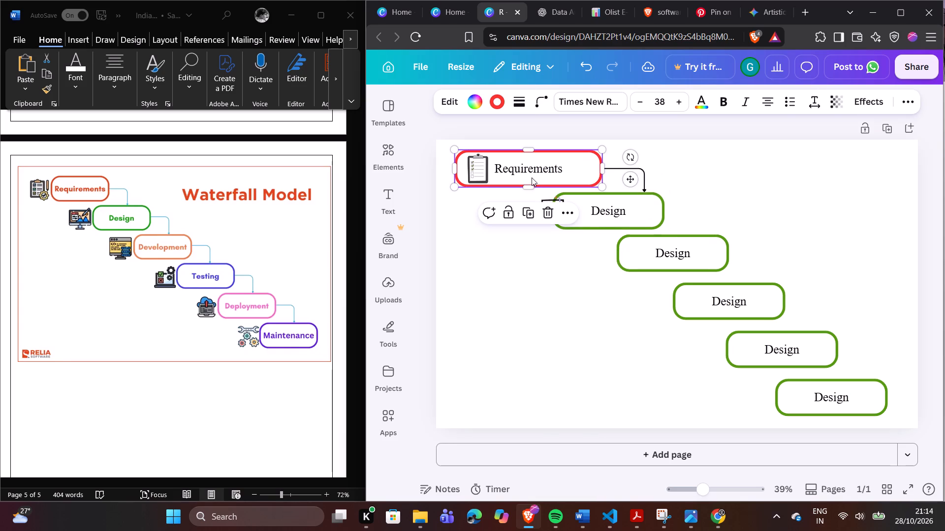
{"action": "left_click_drag", "start_coordinate": [532, 177], "coordinate": [533, 173]}
{"action": "left_click", "coordinate": [482, 170]}
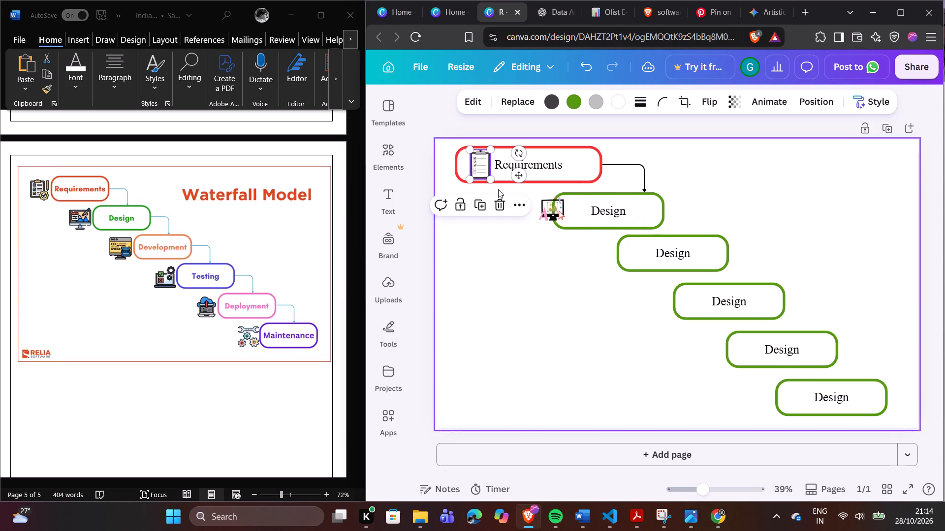
{"action": "left_click", "coordinate": [459, 206]}
{"action": "left_click", "coordinate": [520, 262]}
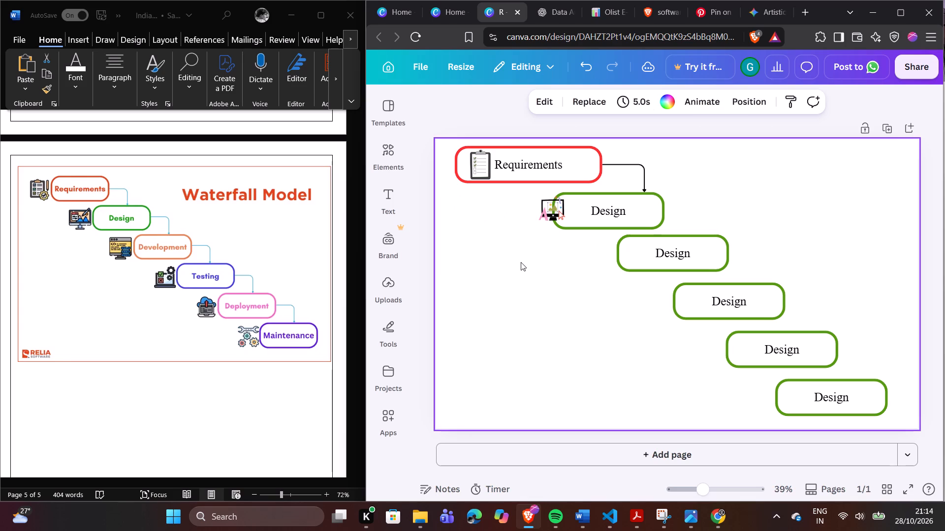
Move the monitor icon fully inside the original Design box, just before its label.
{"action": "left_click_drag", "start_coordinate": [556, 210], "coordinate": [567, 209]}
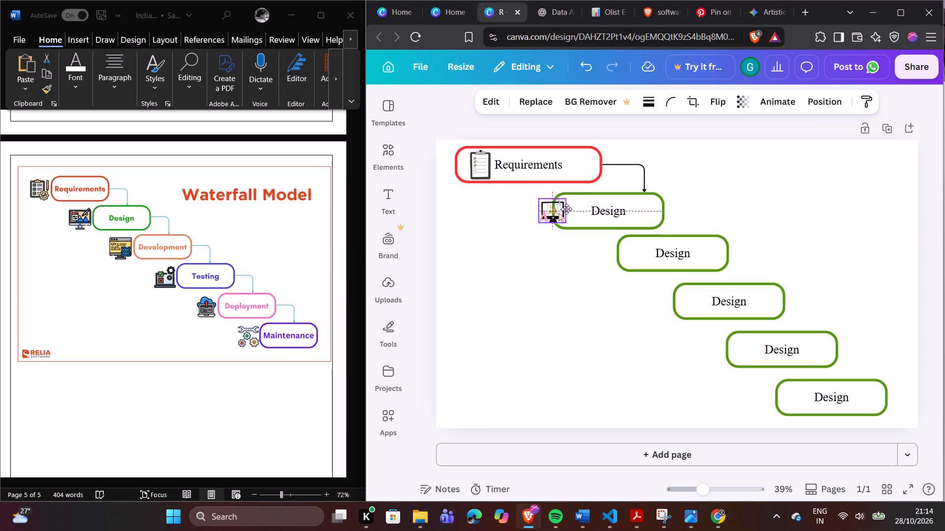
{"action": "left_click_drag", "start_coordinate": [567, 209], "coordinate": [578, 213]}
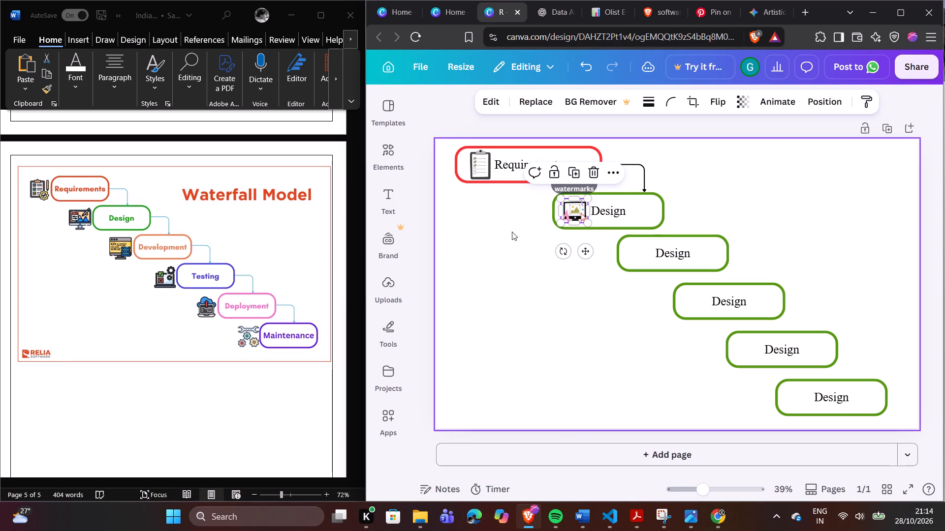
{"action": "left_click", "coordinate": [510, 232]}
Shift the connecting arrow's end slightly left along the top edge of the original Design box.
{"action": "left_click", "coordinate": [652, 207]}
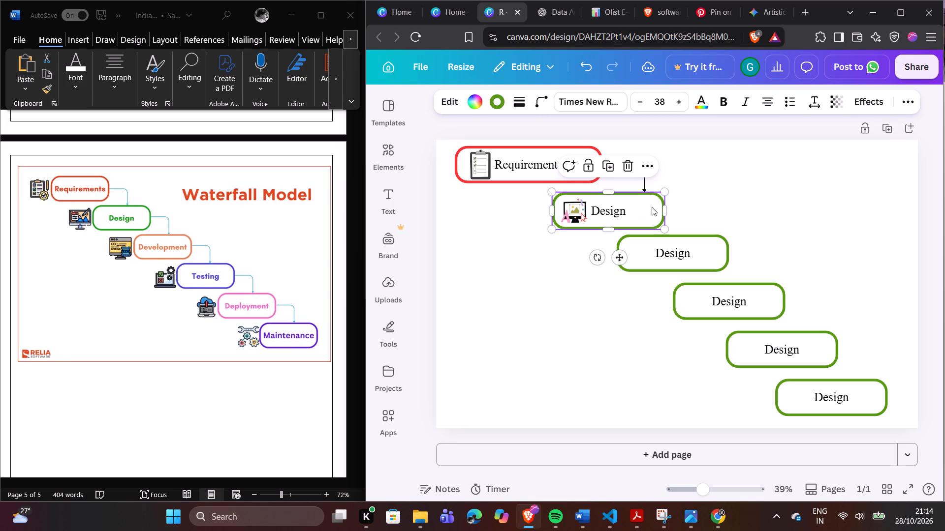
{"action": "left_click", "coordinate": [642, 186]}
{"action": "left_click_drag", "start_coordinate": [643, 179], "coordinate": [635, 179]}
{"action": "left_click_drag", "start_coordinate": [647, 192], "coordinate": [640, 192]}
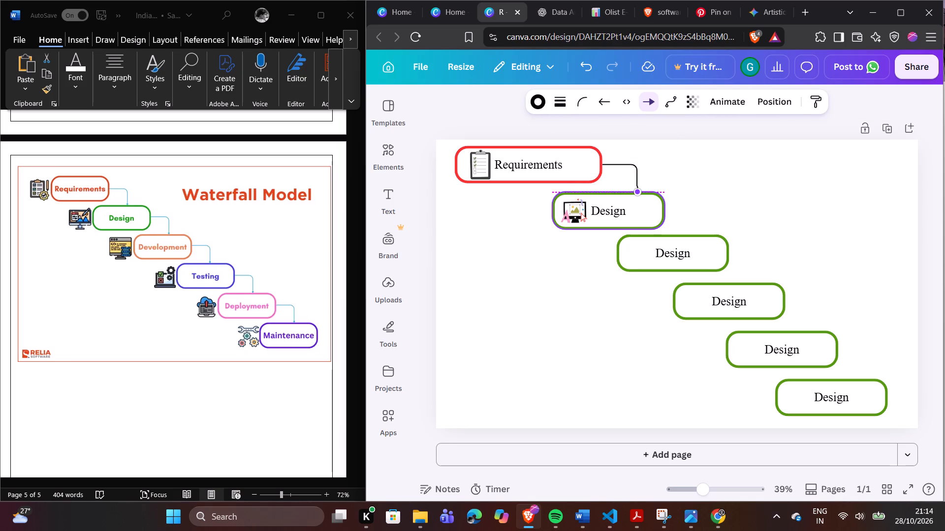
{"action": "left_click_drag", "start_coordinate": [640, 192], "coordinate": [639, 193]}
{"action": "left_click", "coordinate": [669, 181]}
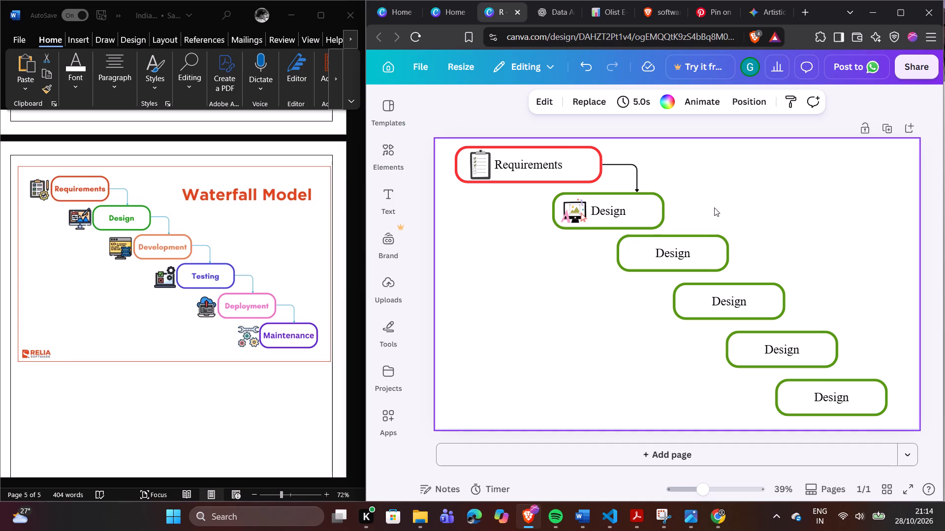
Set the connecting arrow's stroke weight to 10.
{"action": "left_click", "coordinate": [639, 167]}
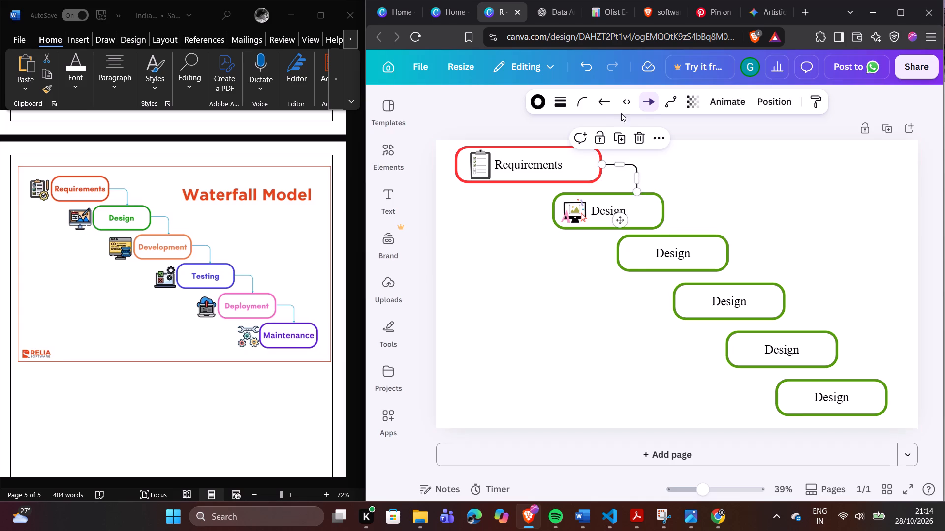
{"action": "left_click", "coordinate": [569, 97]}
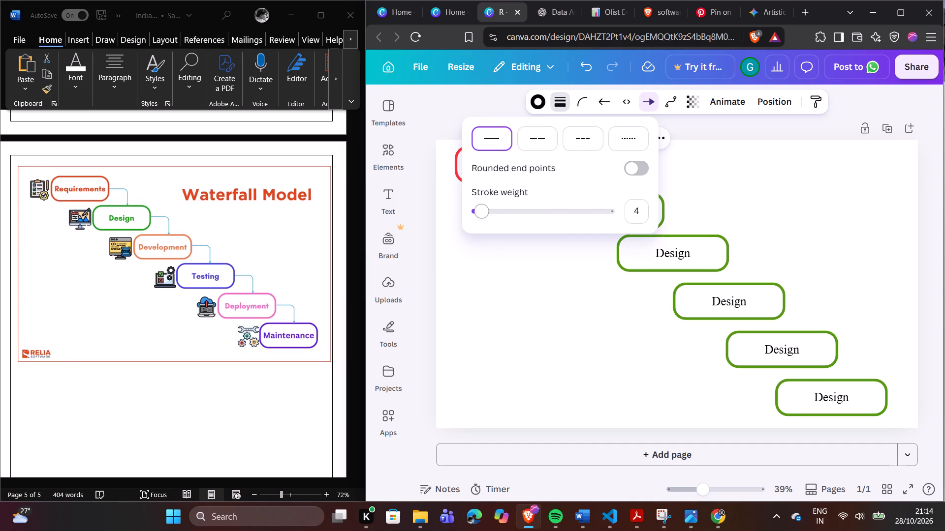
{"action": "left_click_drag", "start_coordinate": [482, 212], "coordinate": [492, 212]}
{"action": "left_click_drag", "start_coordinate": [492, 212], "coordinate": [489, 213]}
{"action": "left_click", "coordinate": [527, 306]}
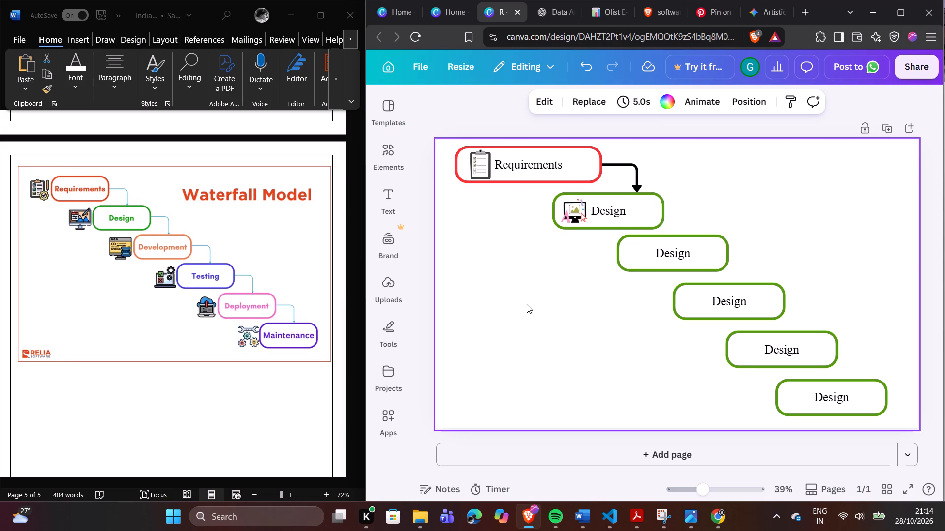
Reduce the connecting arrow's stroke weight to 8.
{"action": "left_click", "coordinate": [624, 168]}
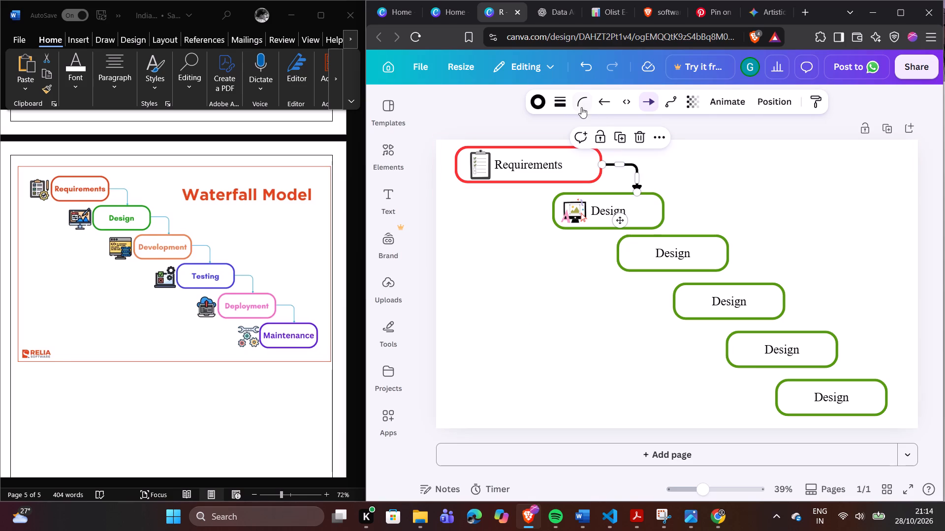
{"action": "left_click", "coordinate": [559, 102]}
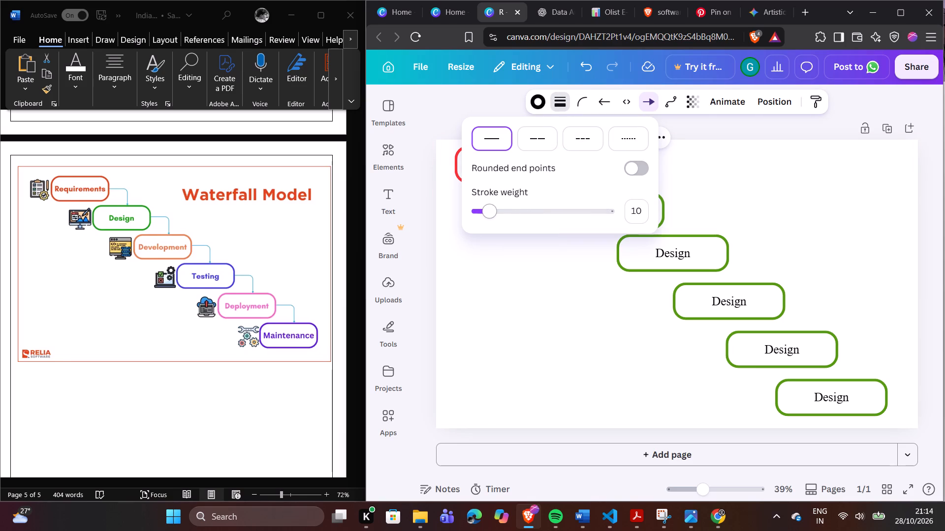
{"action": "left_click_drag", "start_coordinate": [494, 212], "coordinate": [485, 212]}
{"action": "left_click", "coordinate": [529, 278]}
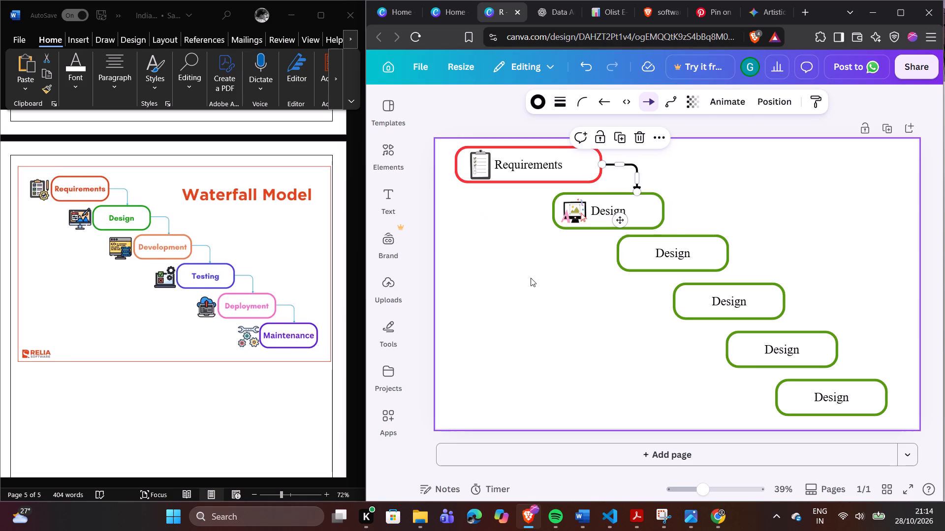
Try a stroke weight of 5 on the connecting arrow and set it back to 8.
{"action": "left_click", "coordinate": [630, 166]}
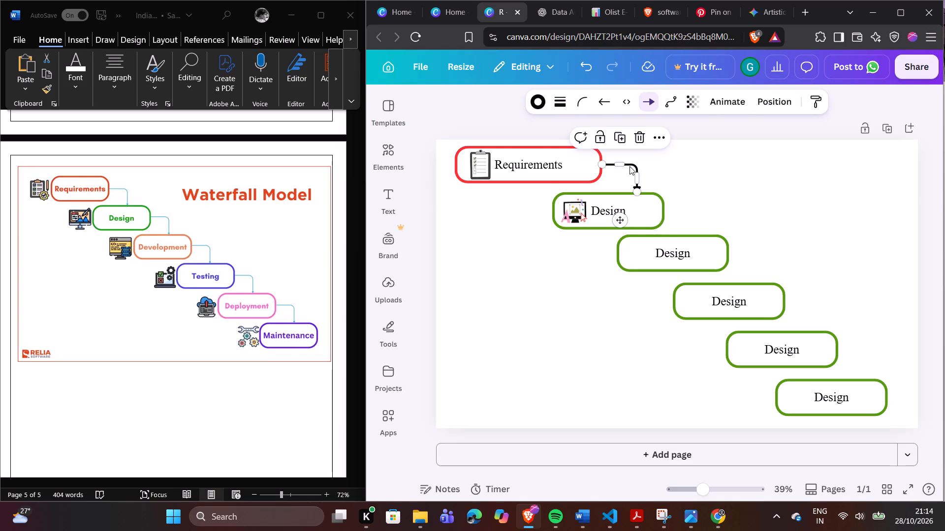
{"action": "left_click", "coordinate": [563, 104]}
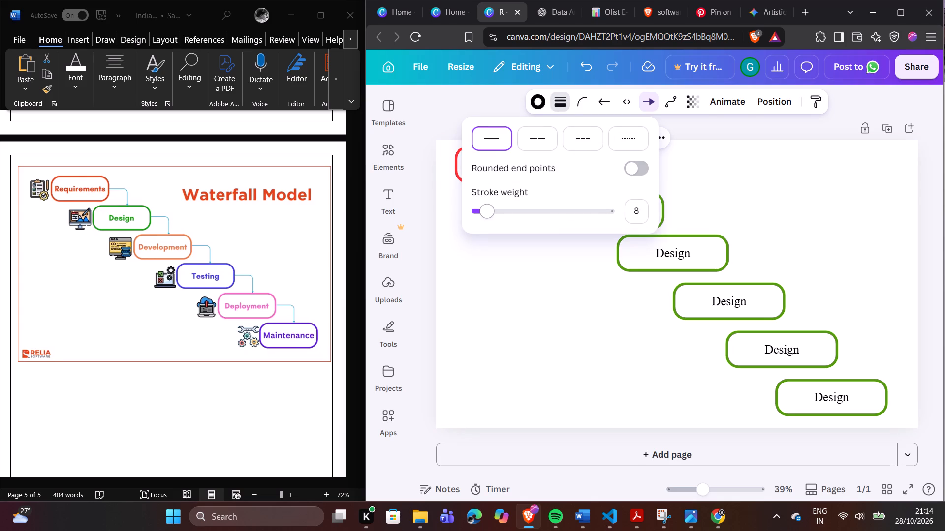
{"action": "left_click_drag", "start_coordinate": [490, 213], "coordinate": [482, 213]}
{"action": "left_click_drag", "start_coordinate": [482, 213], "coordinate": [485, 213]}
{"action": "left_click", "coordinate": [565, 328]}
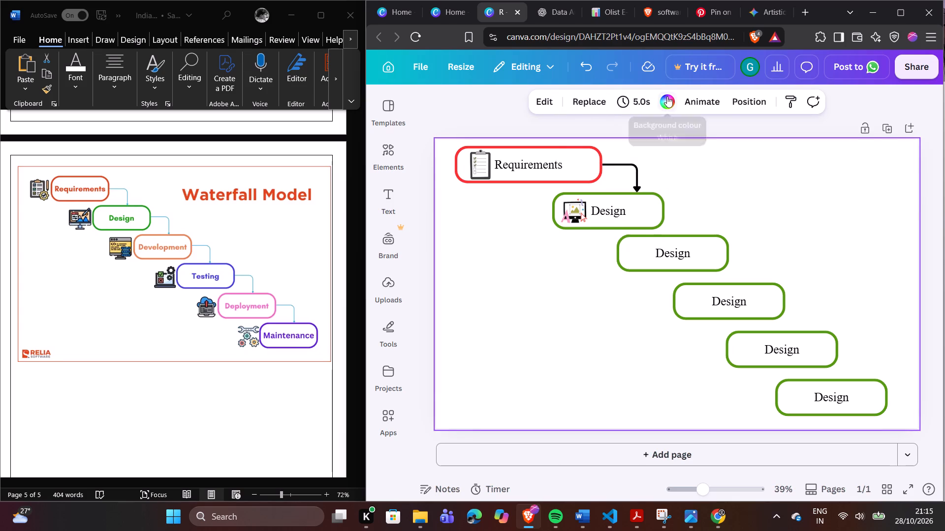
Set the page background to the light turquoise default solid colour.
{"action": "left_click", "coordinate": [667, 96]}
{"action": "scroll", "coordinate": [480, 361], "scroll_direction": "down", "scroll_amount": 3}
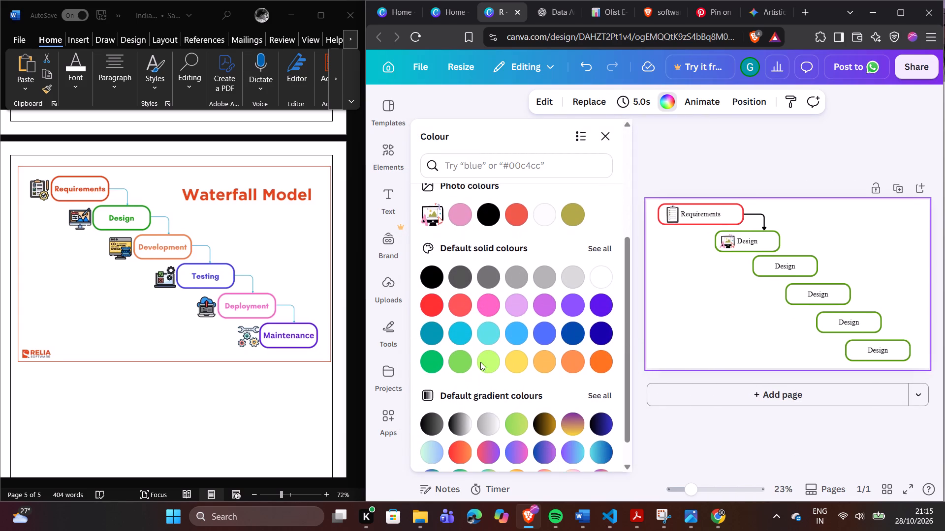
{"action": "left_click", "coordinate": [485, 336]}
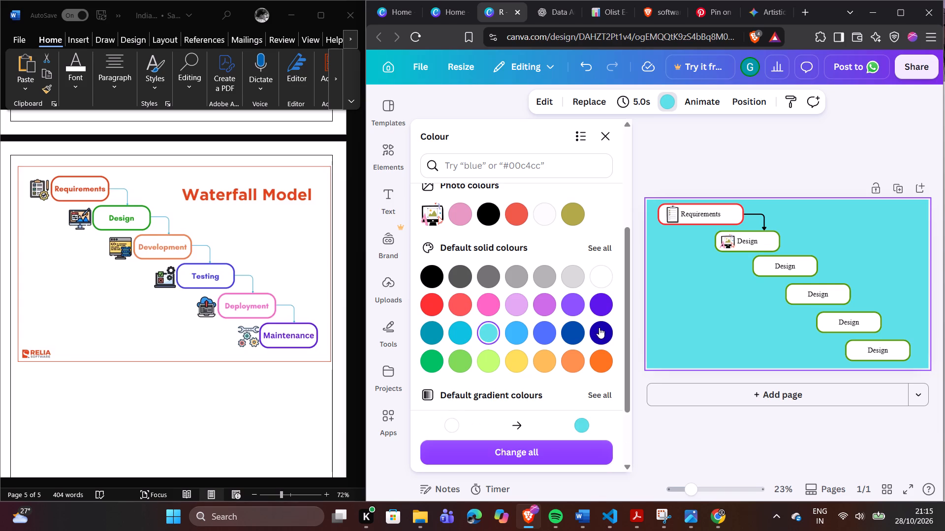
Undo the turquoise background colour applied to the page.
{"action": "left_click", "coordinate": [859, 253]}
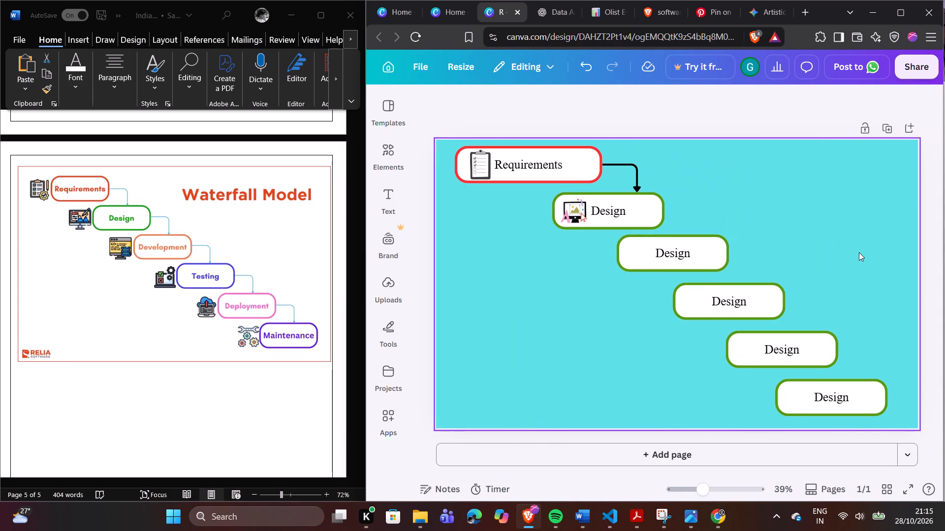
{"action": "left_click", "coordinate": [859, 252]}
{"action": "left_click", "coordinate": [704, 209]}
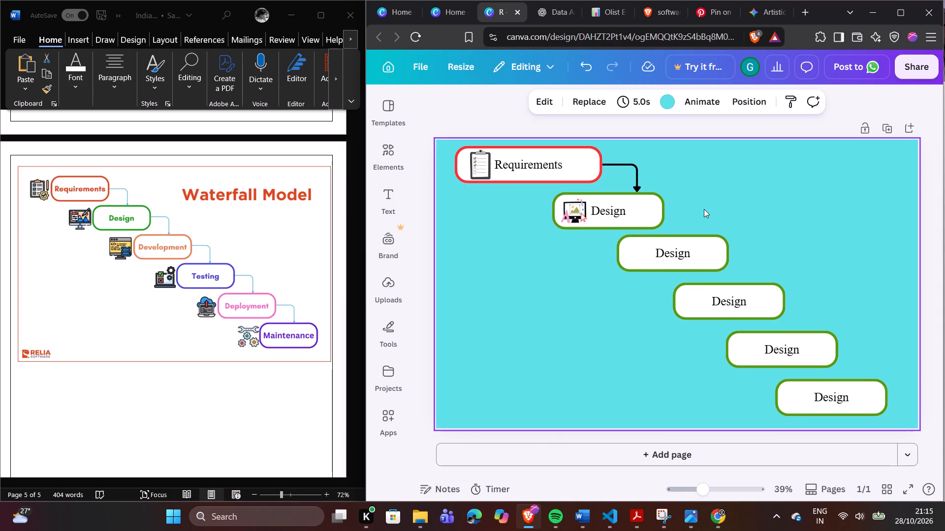
{"action": "left_click", "coordinate": [593, 64]}
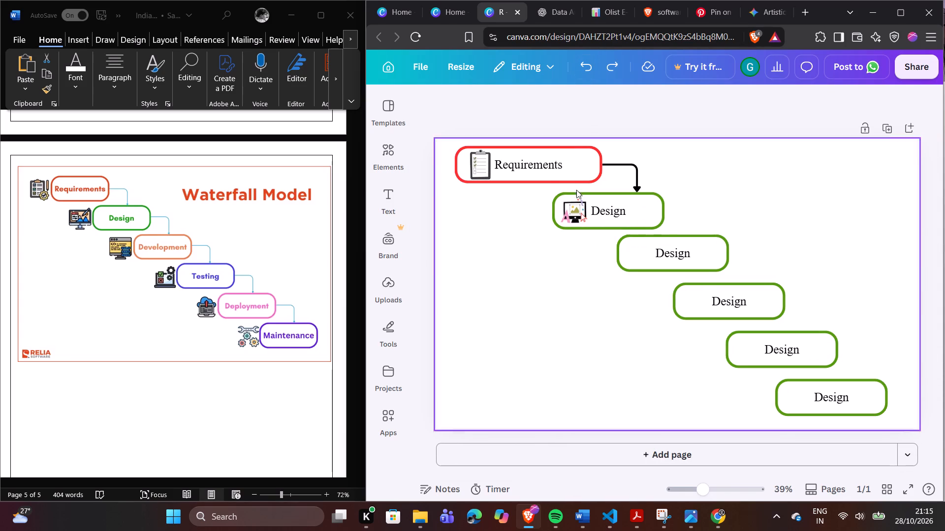
Set the connecting arrow's stroke colour to the light turquoise default solid colour.
{"action": "left_click", "coordinate": [633, 173]}
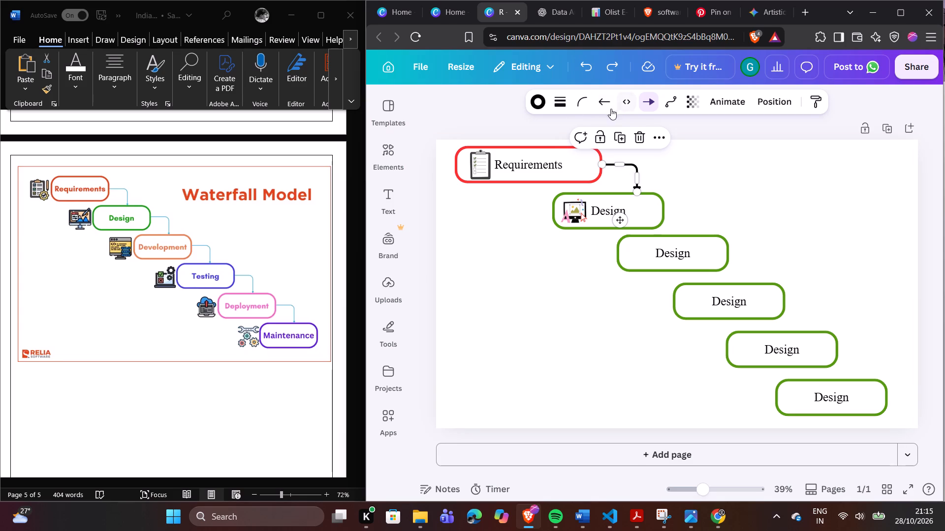
{"action": "left_click", "coordinate": [534, 103]}
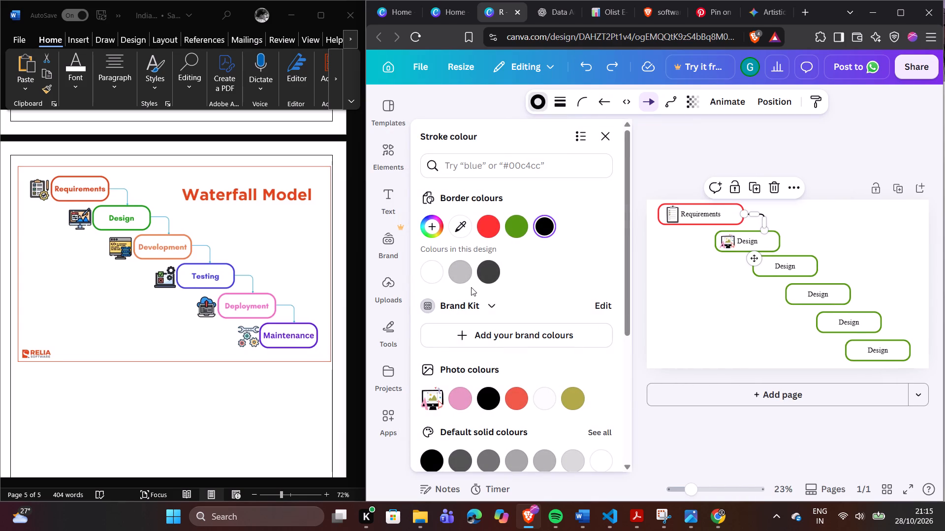
{"action": "scroll", "coordinate": [484, 389], "scroll_direction": "down", "scroll_amount": 2}
{"action": "left_click", "coordinate": [494, 396]}
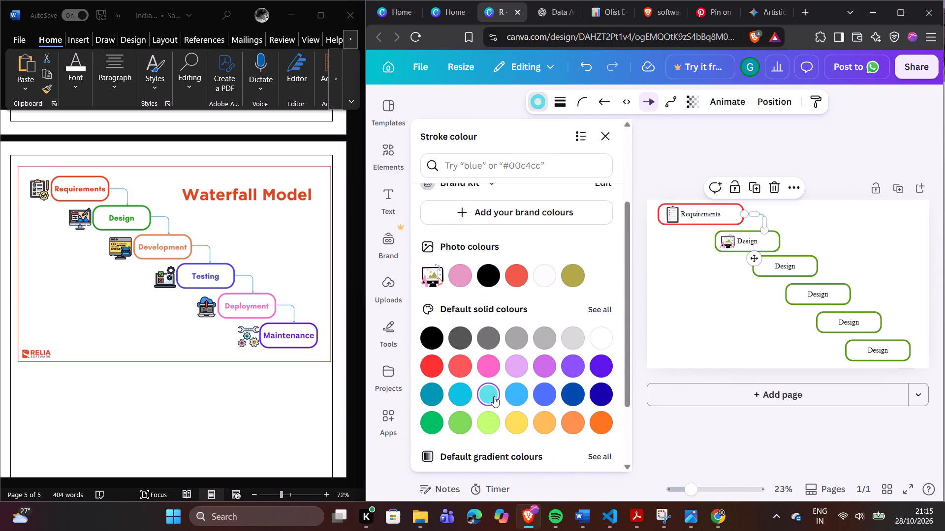
{"action": "left_click", "coordinate": [722, 279]}
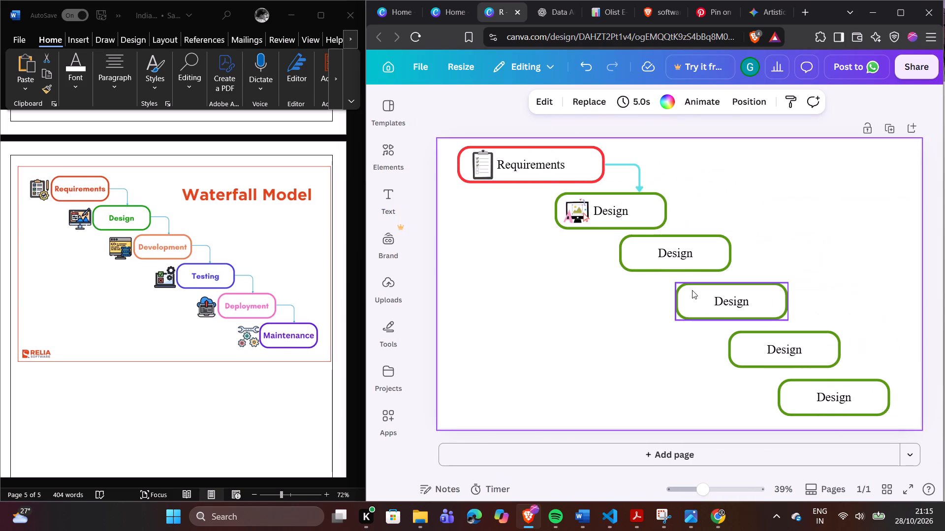
Duplicate the turquoise arrow and place the copy so it links the second box to the top of the third box.
{"action": "left_click", "coordinate": [631, 170]}
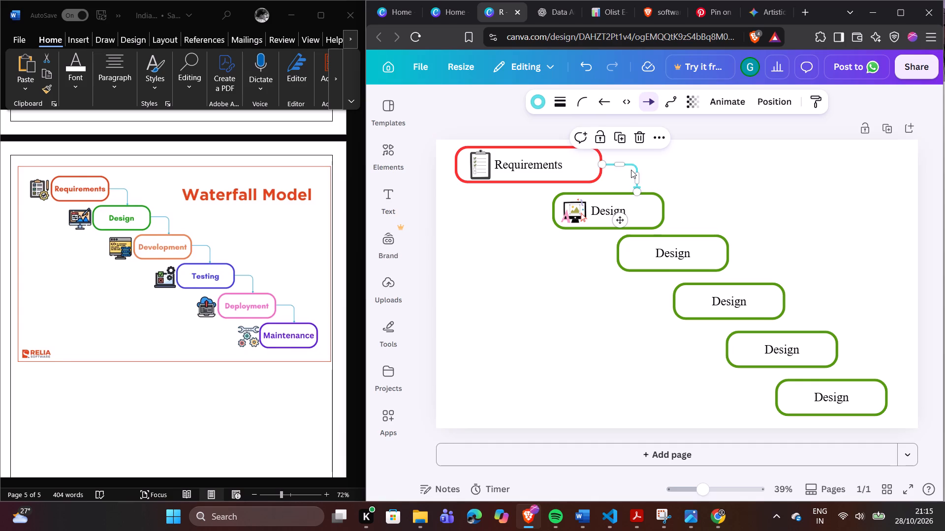
{"action": "left_click", "coordinate": [625, 144]}
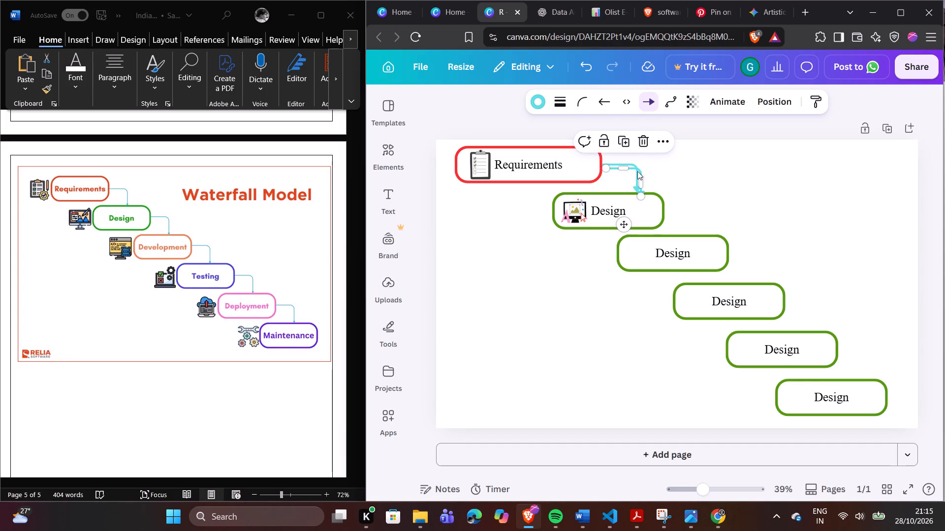
{"action": "left_click_drag", "start_coordinate": [638, 171], "coordinate": [694, 209]}
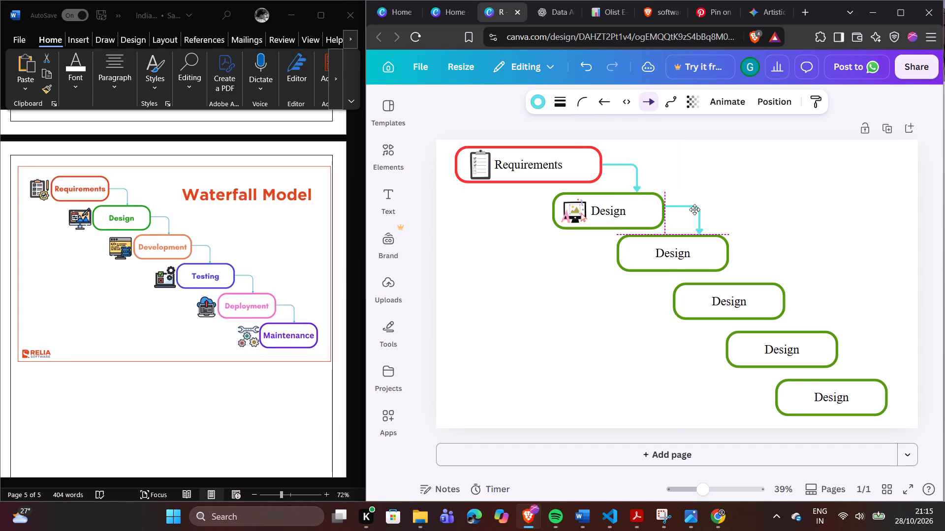
{"action": "left_click_drag", "start_coordinate": [694, 209], "coordinate": [697, 210]}
{"action": "left_click_drag", "start_coordinate": [697, 210], "coordinate": [697, 210]}
{"action": "left_click", "coordinate": [745, 221]}
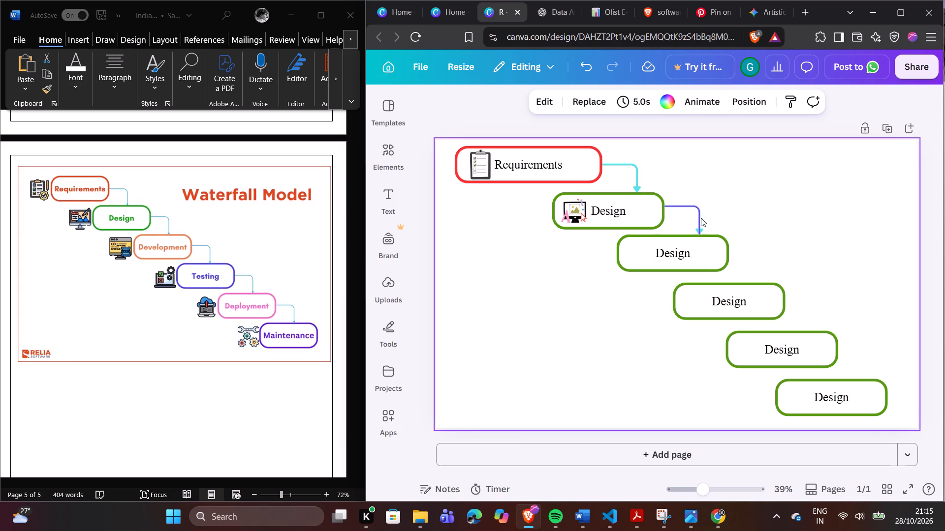
Duplicate the second arrow and position the copy to link the third box to the top of the fourth box.
{"action": "left_click", "coordinate": [700, 217]}
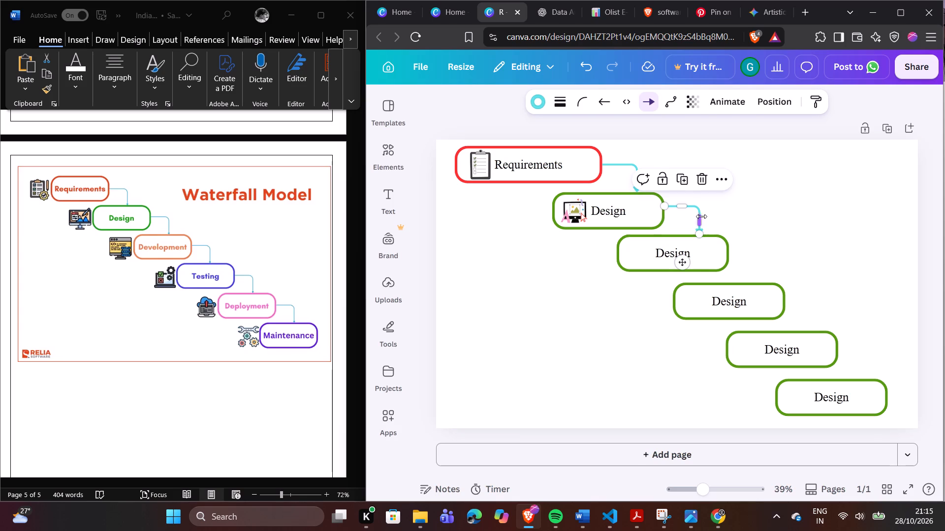
{"action": "left_click", "coordinate": [680, 178]}
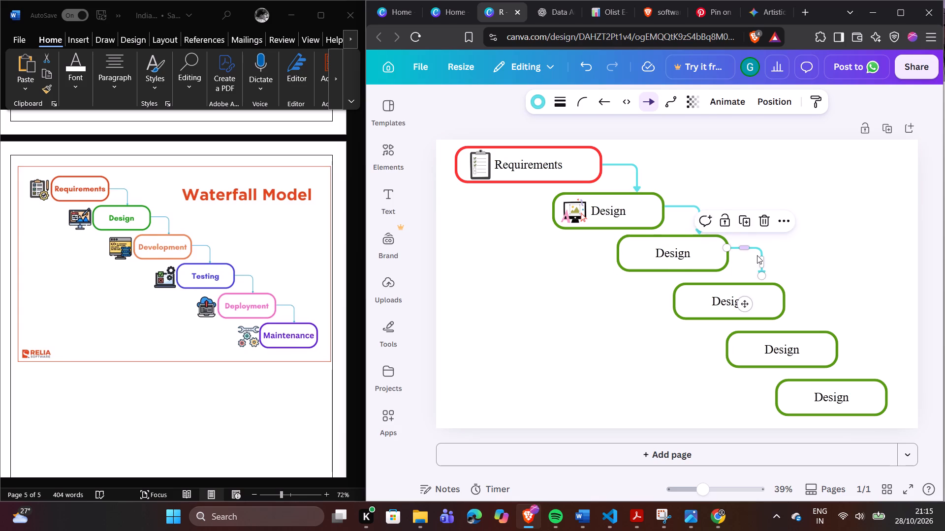
{"action": "left_click_drag", "start_coordinate": [757, 255], "coordinate": [757, 262]}
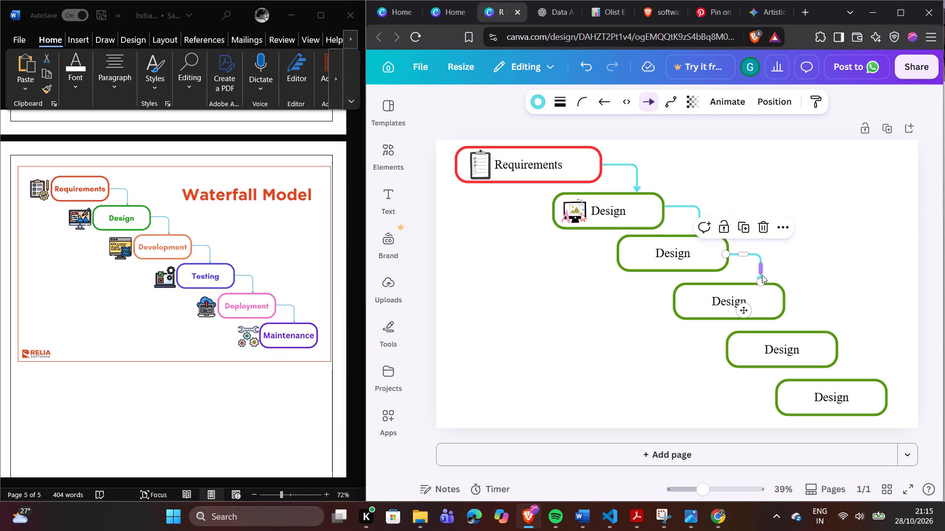
Shift the fourth, fifth and sixth boxes slightly to the right, keeping their rows, to widen the staircase offsets.
{"action": "left_click_drag", "start_coordinate": [760, 302], "coordinate": [766, 301]}
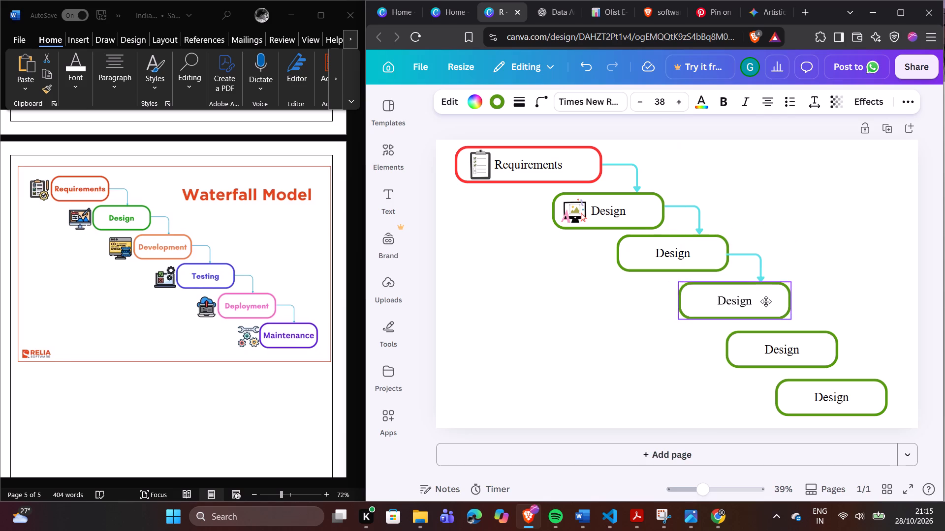
{"action": "left_click_drag", "start_coordinate": [766, 301], "coordinate": [772, 300]}
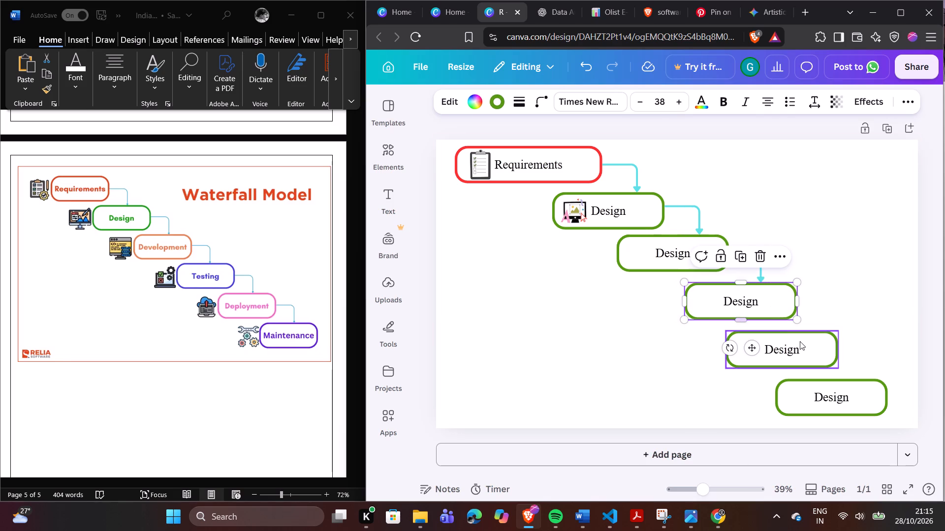
{"action": "left_click_drag", "start_coordinate": [802, 343], "coordinate": [811, 343]}
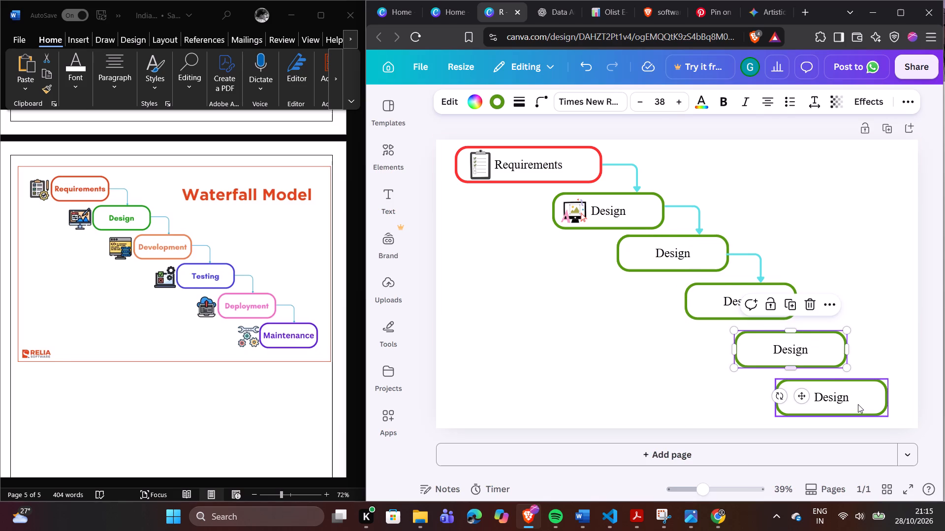
{"action": "left_click_drag", "start_coordinate": [852, 400], "coordinate": [866, 399]}
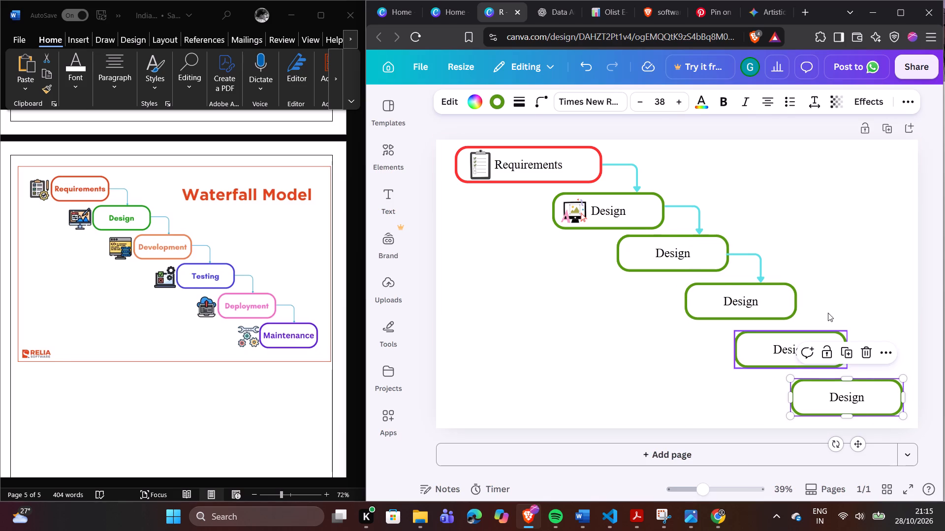
{"action": "left_click", "coordinate": [847, 298]}
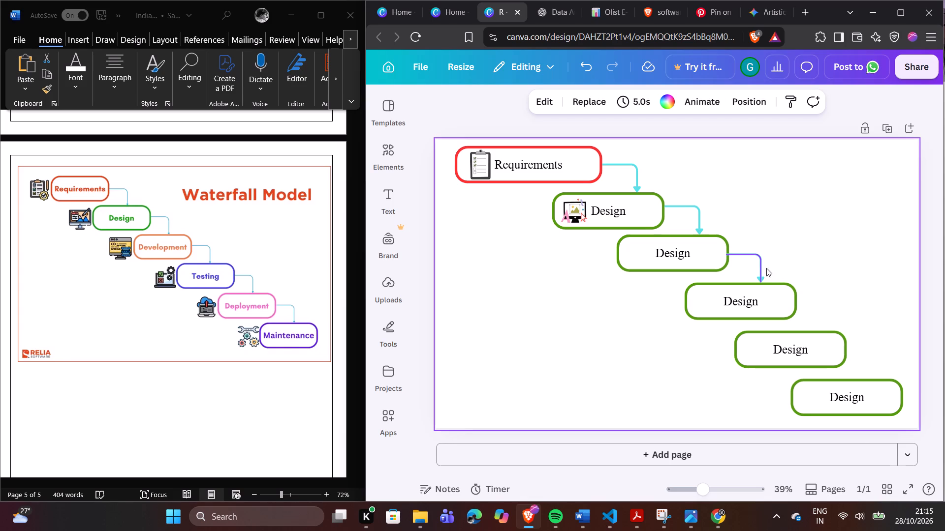
Duplicate the third arrow and adjust the copy's start point so it links the fourth box to the fifth box.
{"action": "left_click", "coordinate": [761, 266]}
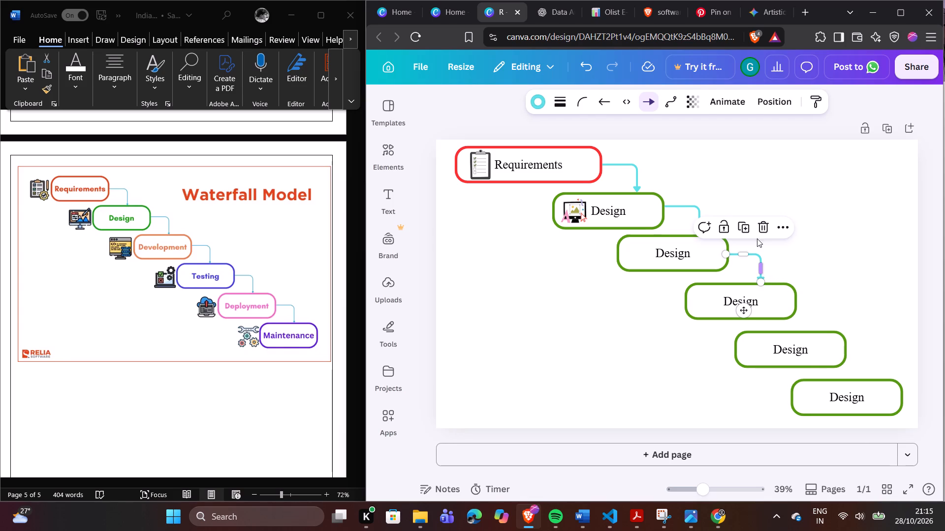
{"action": "left_click", "coordinate": [742, 230]}
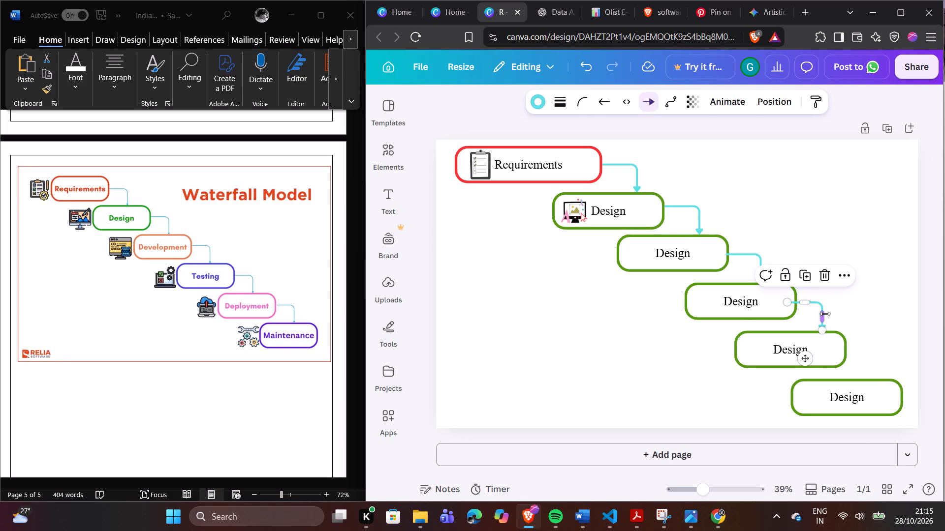
{"action": "left_click_drag", "start_coordinate": [786, 302], "coordinate": [798, 300]}
{"action": "left_click", "coordinate": [858, 315]}
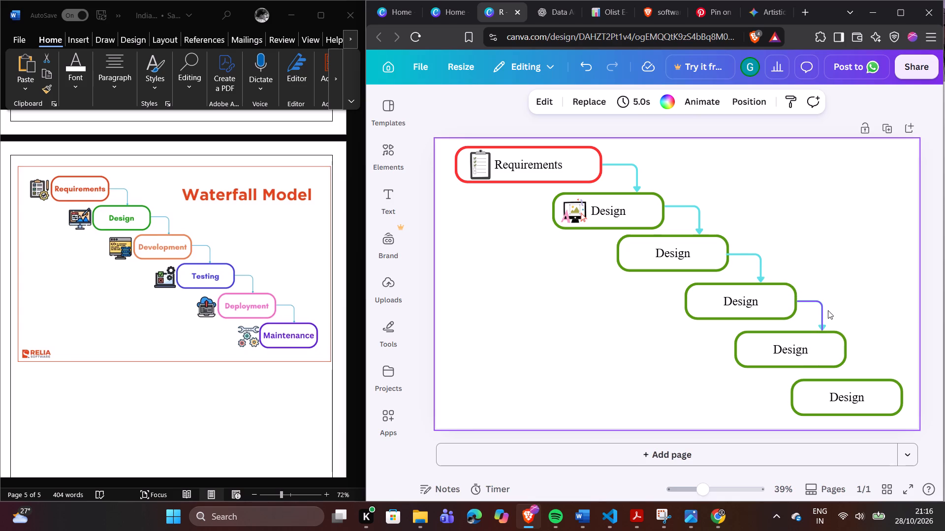
Duplicate the fourth arrow and reshape the copy to run from the fifth box's right edge straight down onto the sixth box.
{"action": "left_click", "coordinate": [822, 314]}
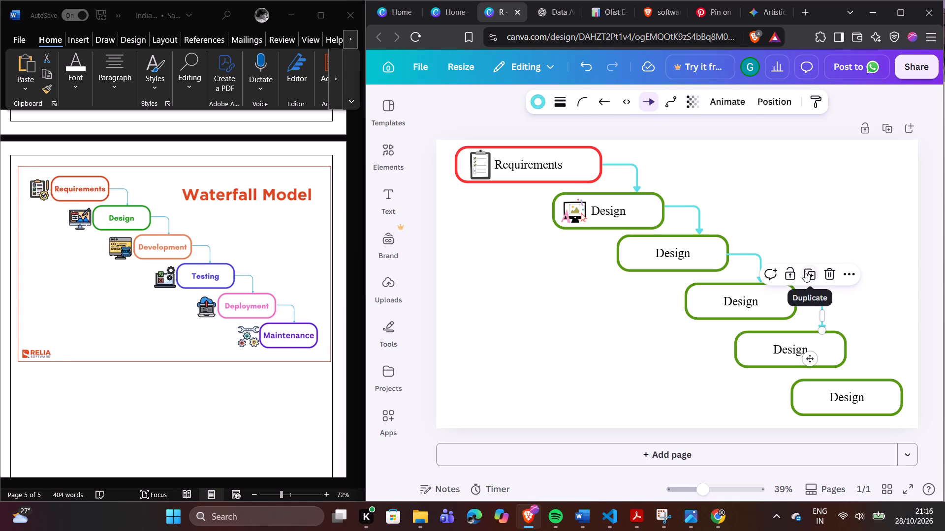
{"action": "left_click", "coordinate": [805, 271]}
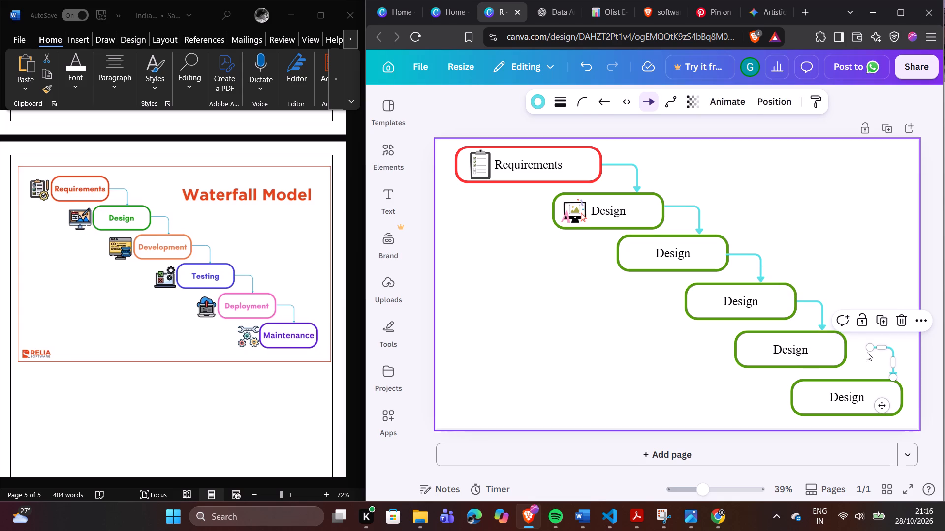
{"action": "left_click", "coordinate": [890, 361]}
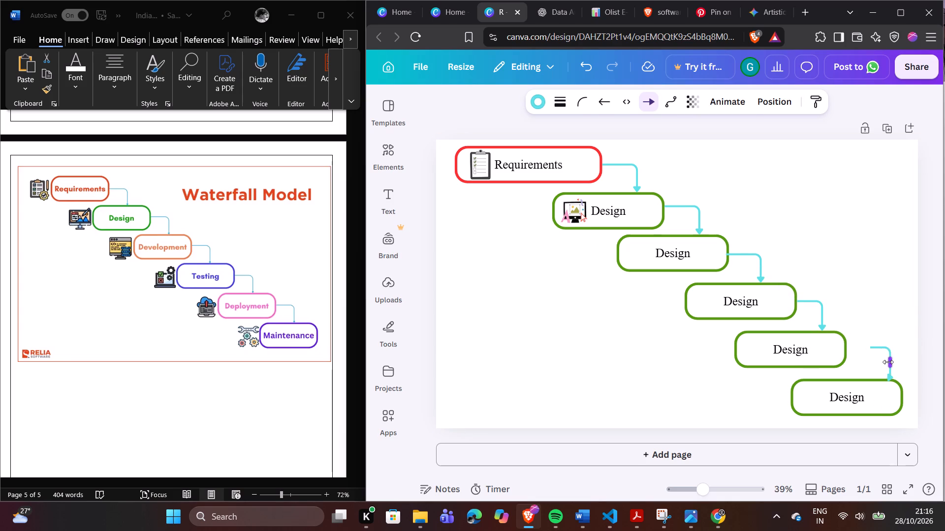
{"action": "left_click", "coordinate": [893, 345]}
{"action": "left_click", "coordinate": [895, 351]}
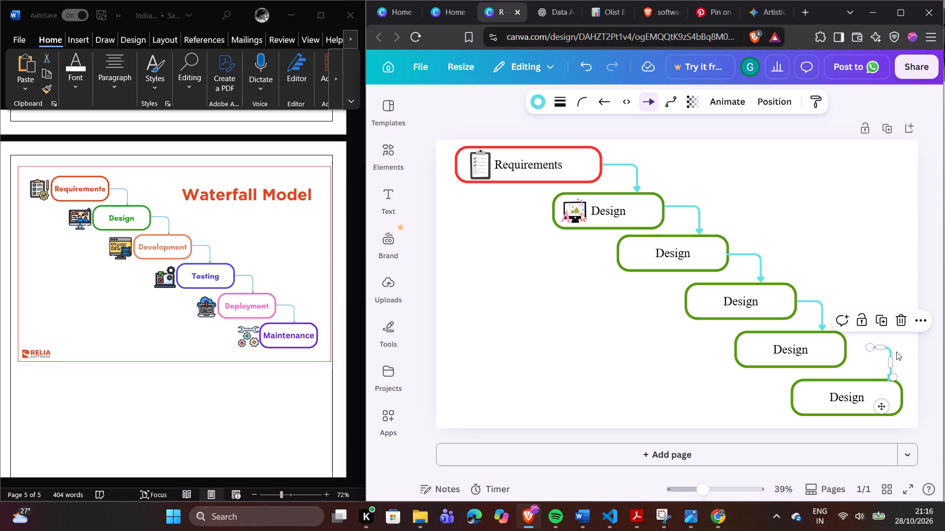
{"action": "left_click", "coordinate": [901, 349]}
{"action": "left_click_drag", "start_coordinate": [891, 349], "coordinate": [870, 349]}
{"action": "left_click_drag", "start_coordinate": [869, 362], "coordinate": [879, 362]}
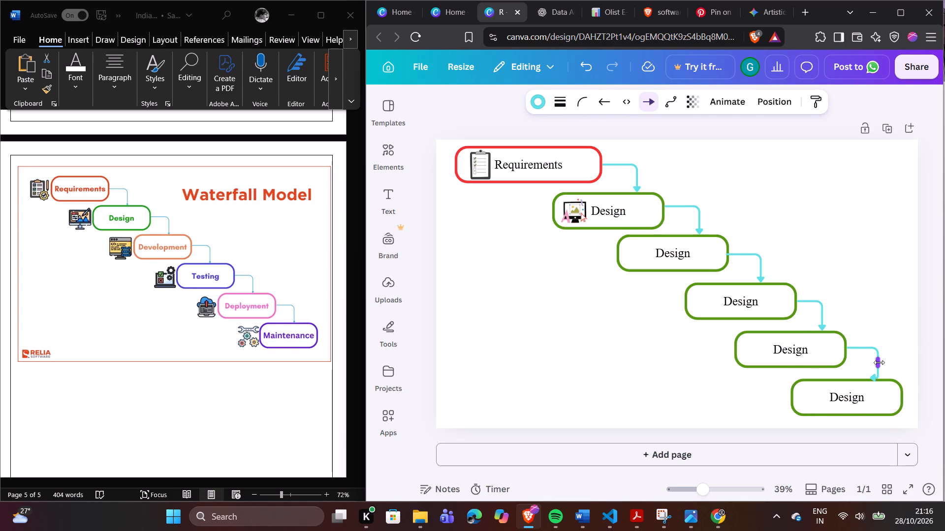
{"action": "left_click_drag", "start_coordinate": [879, 362], "coordinate": [880, 362]}
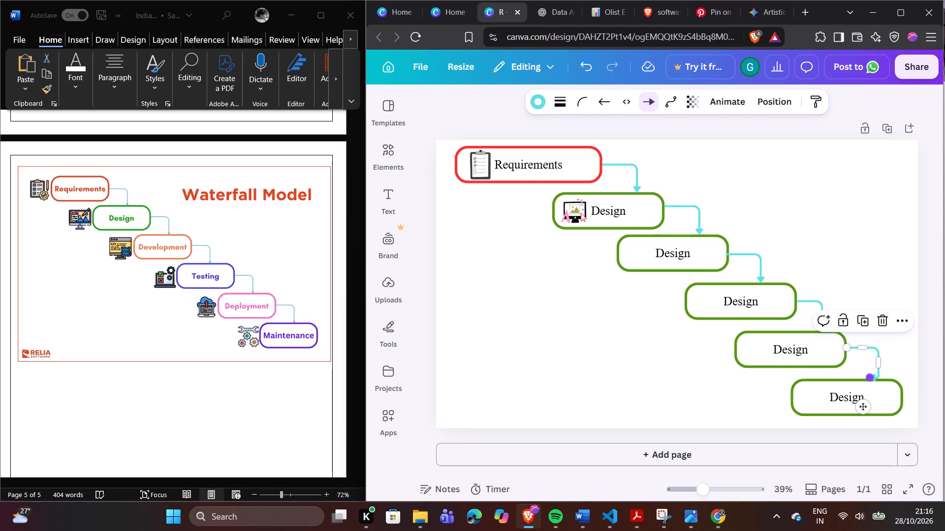
{"action": "left_click_drag", "start_coordinate": [871, 376], "coordinate": [880, 376]}
{"action": "left_click", "coordinate": [890, 362]}
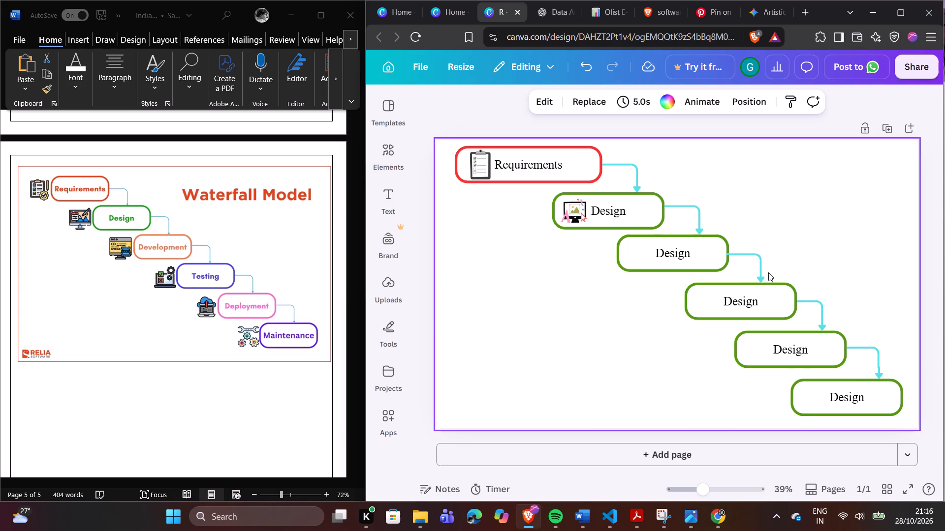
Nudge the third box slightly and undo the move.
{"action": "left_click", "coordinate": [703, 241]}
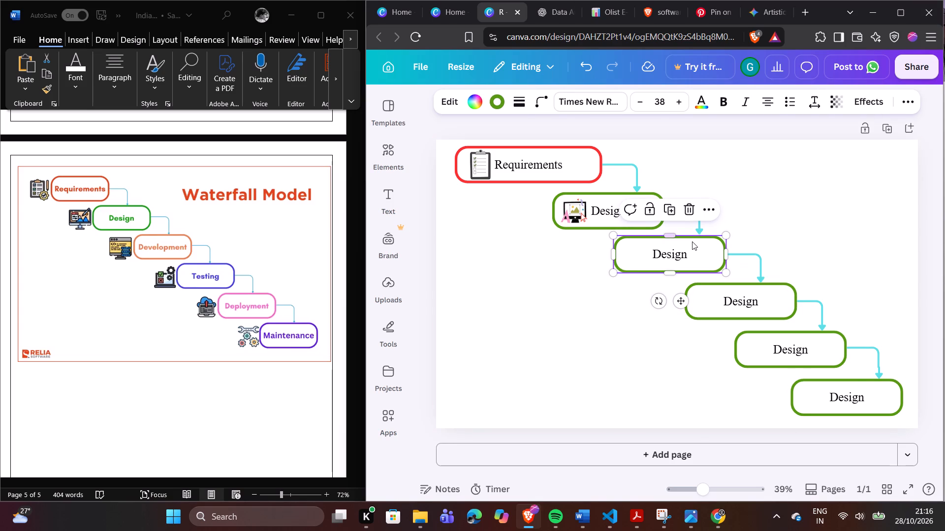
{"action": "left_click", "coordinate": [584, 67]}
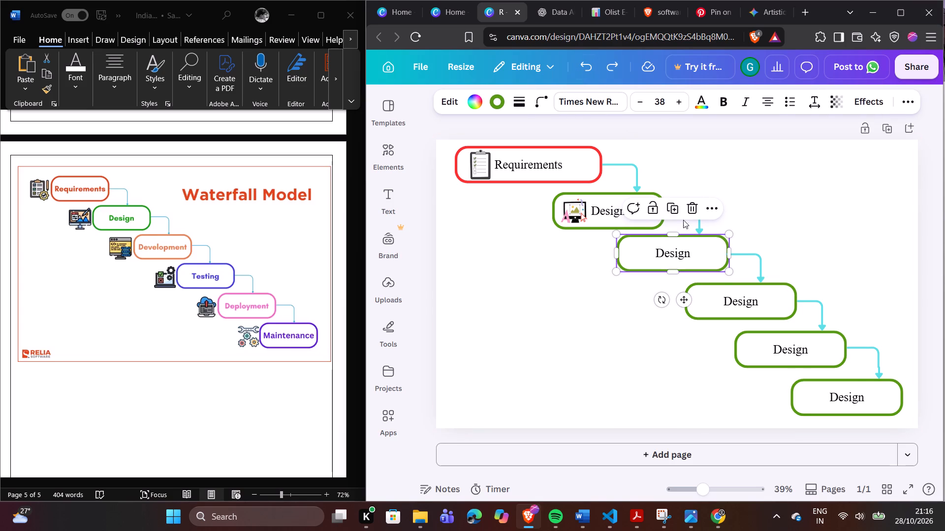
Lock the second box, Design, and its monitor icon in place.
{"action": "left_click", "coordinate": [591, 222]}
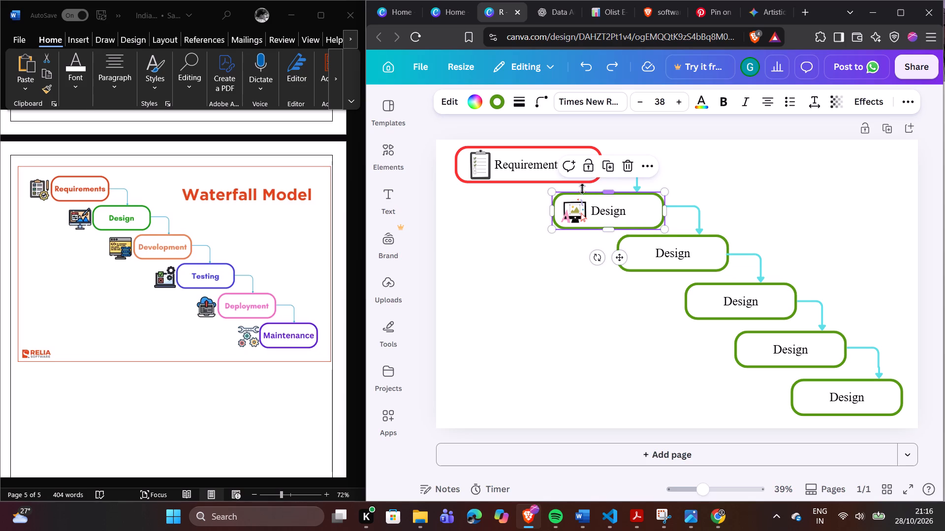
{"action": "left_click", "coordinate": [581, 167]}
{"action": "left_click", "coordinate": [572, 213]}
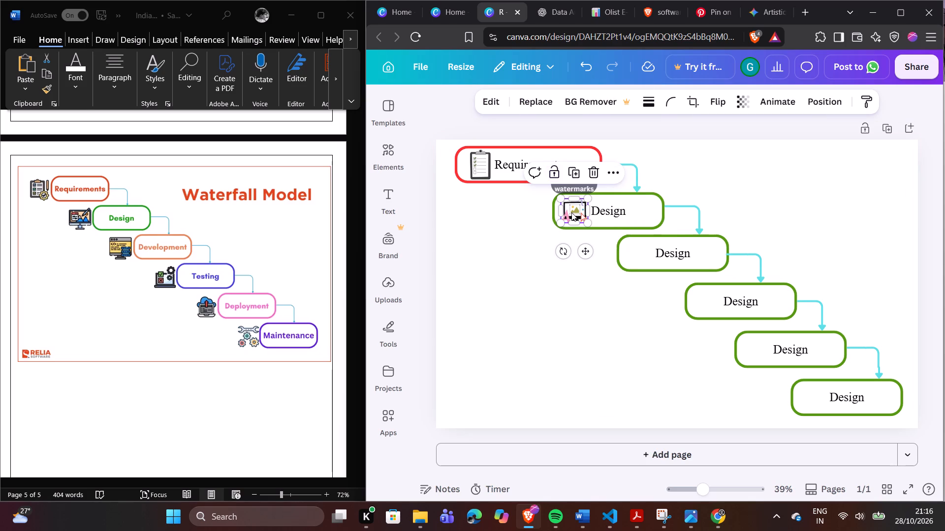
{"action": "left_click", "coordinate": [549, 171]}
{"action": "left_click", "coordinate": [776, 202]}
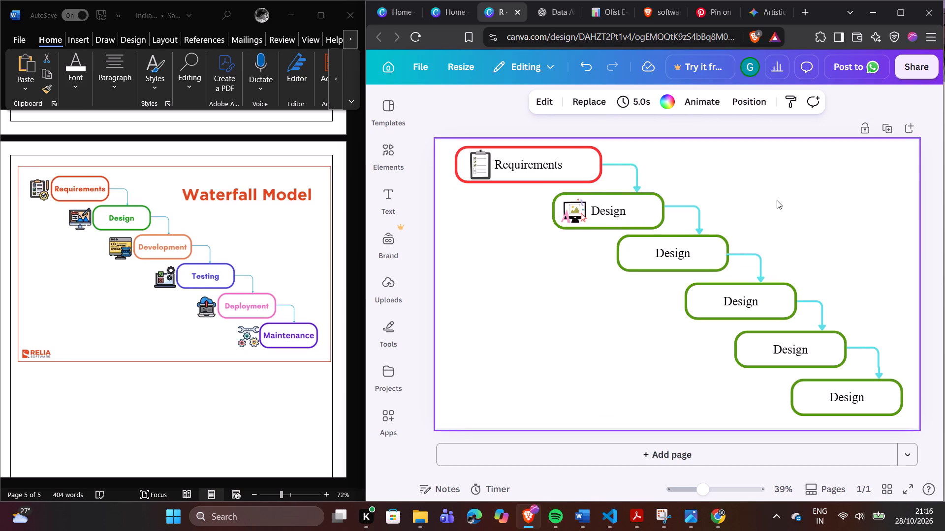
Change the third box's border colour from the default solid colours to bright orange.
{"action": "left_click", "coordinate": [717, 248]}
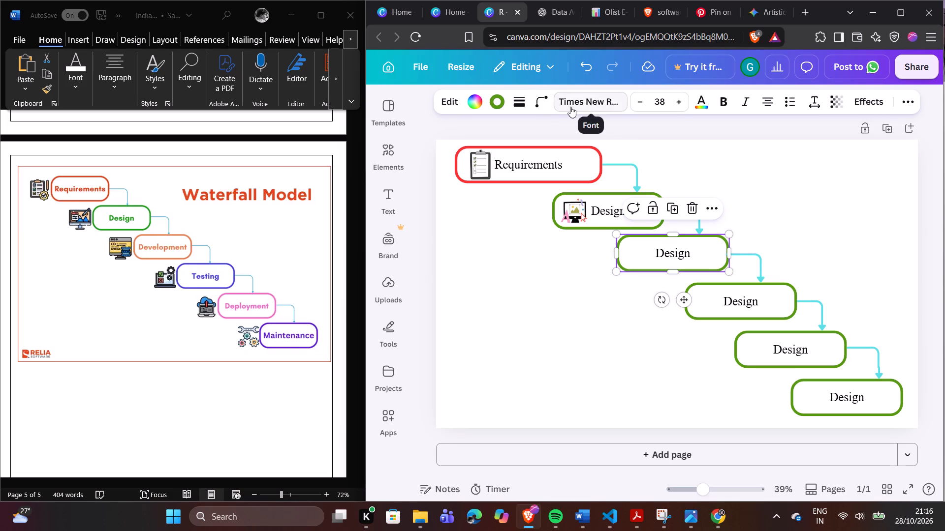
{"action": "left_click", "coordinate": [500, 101]}
{"action": "scroll", "coordinate": [546, 294], "scroll_direction": "down", "scroll_amount": 2}
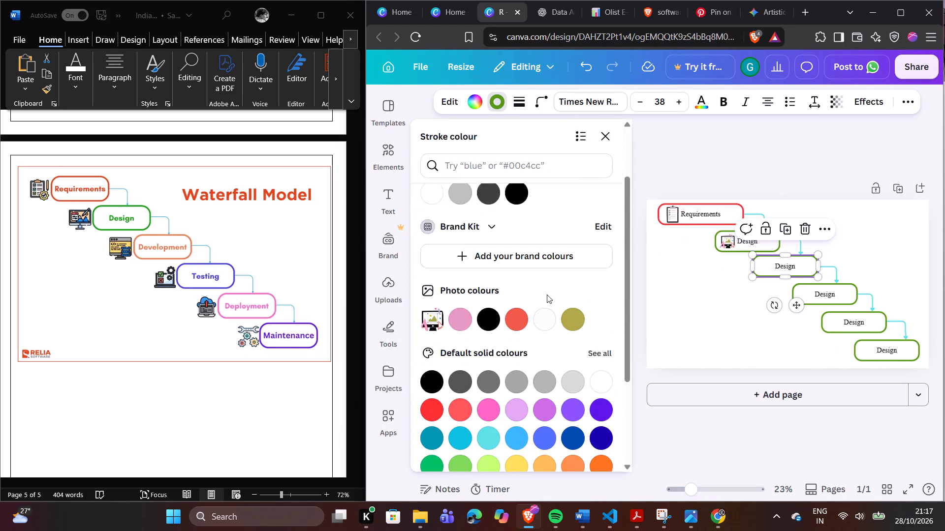
{"action": "scroll", "coordinate": [547, 295], "scroll_direction": "down", "scroll_amount": 1}
{"action": "left_click", "coordinate": [606, 357]}
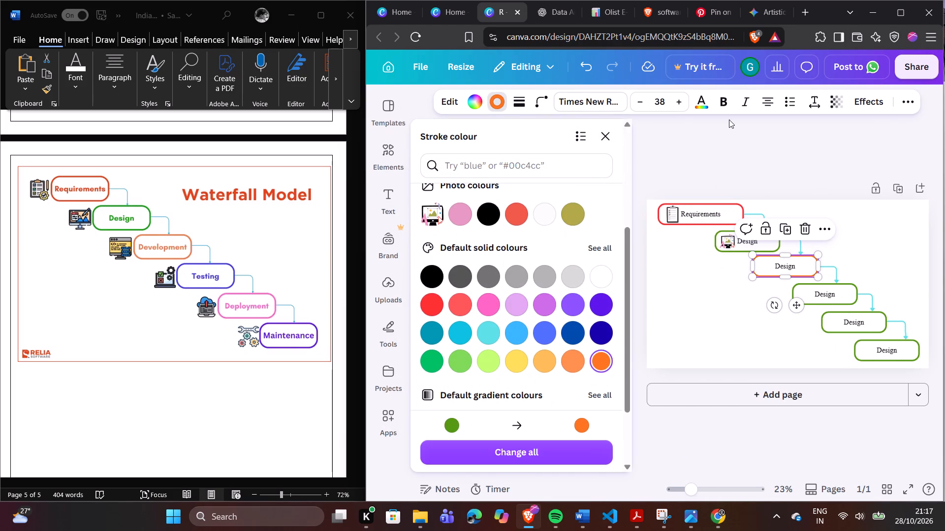
{"action": "left_click", "coordinate": [732, 133]}
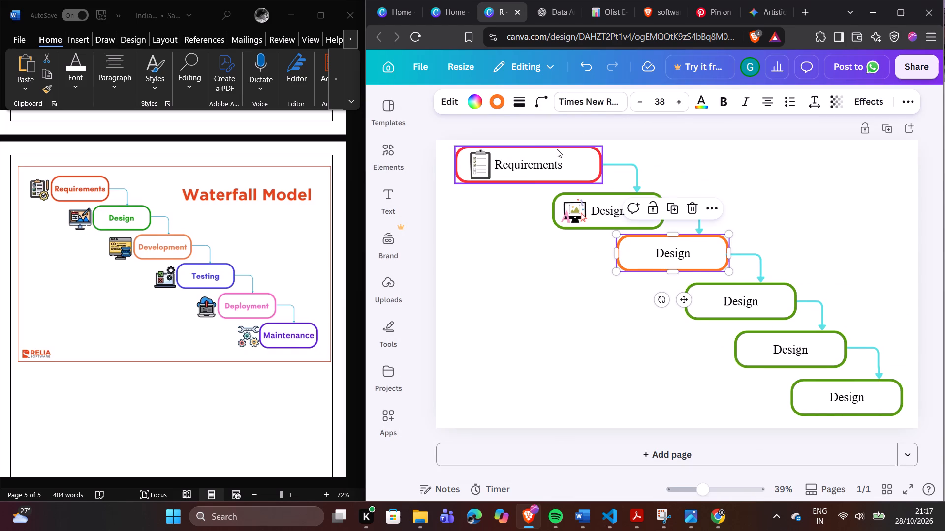
Change the Requirements box's border to the dark red from the full set of default solid colours.
{"action": "left_click", "coordinate": [557, 149]}
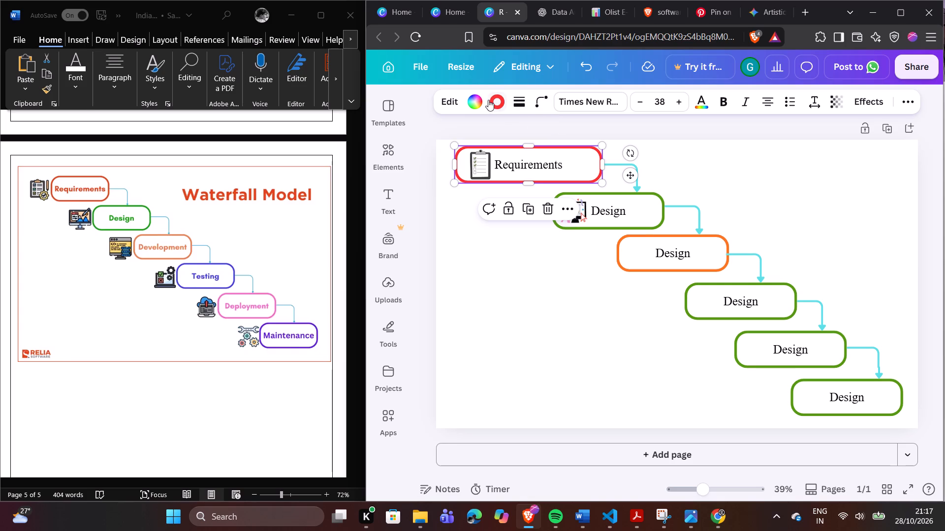
{"action": "left_click", "coordinate": [490, 99]}
{"action": "scroll", "coordinate": [518, 260], "scroll_direction": "down", "scroll_amount": 4}
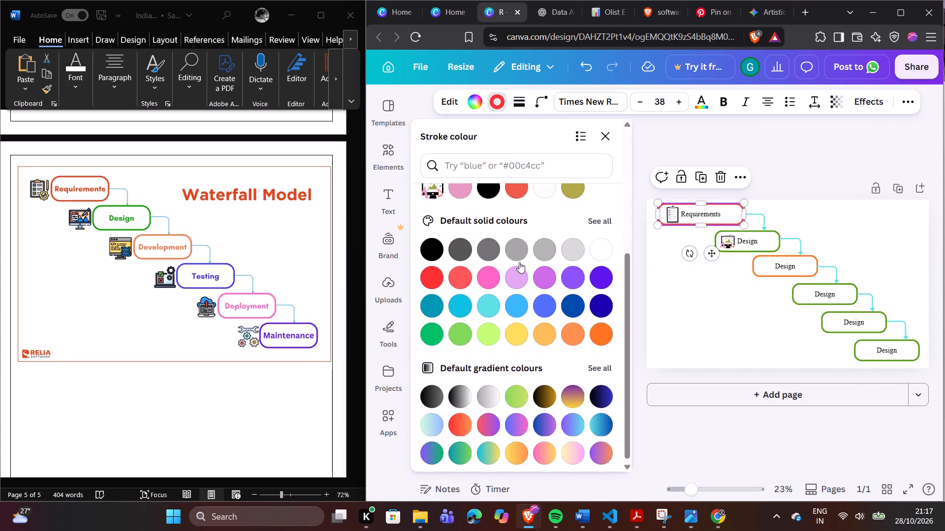
{"action": "scroll", "coordinate": [517, 279], "scroll_direction": "down", "scroll_amount": 2}
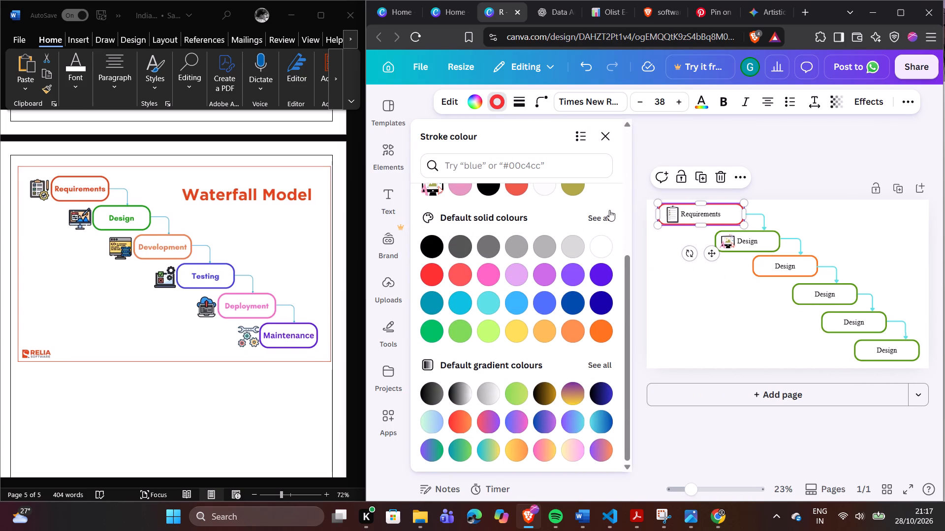
{"action": "left_click", "coordinate": [603, 214]}
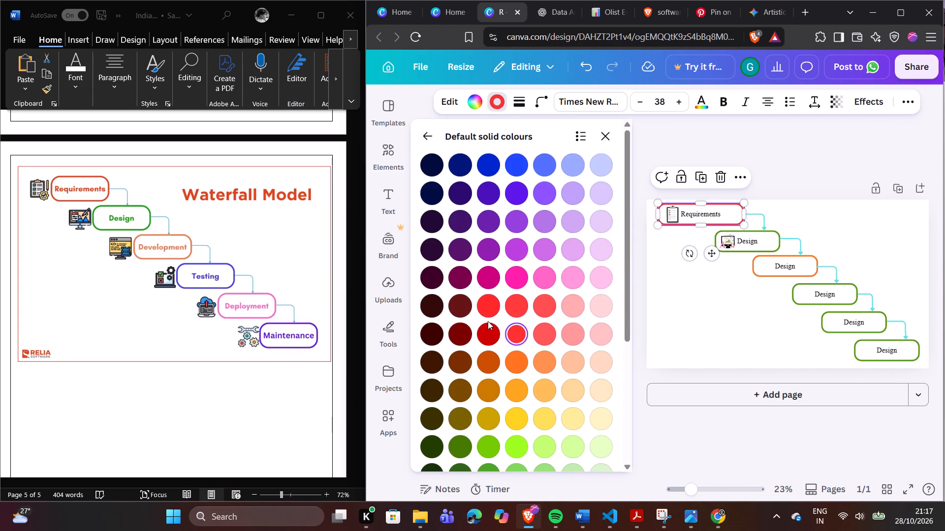
{"action": "left_click", "coordinate": [488, 330]}
{"action": "left_click", "coordinate": [689, 303]}
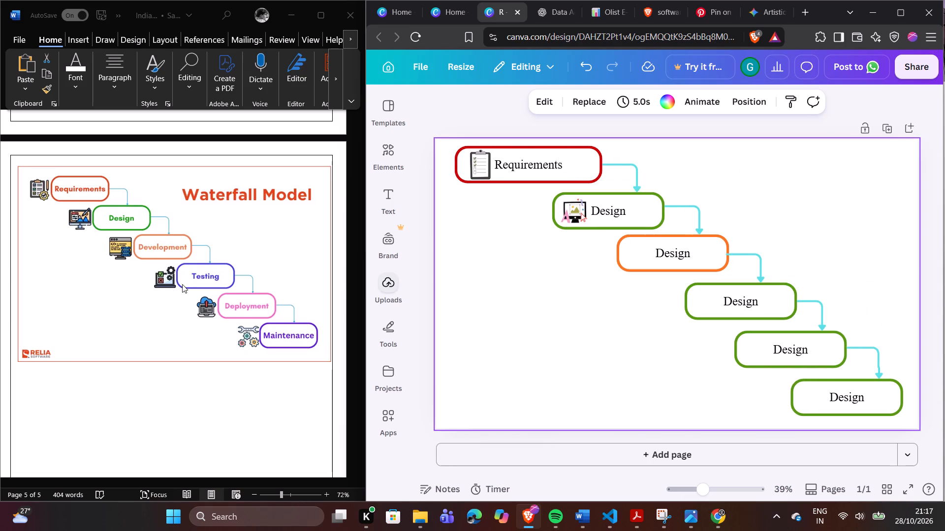
Search the elements library for "devolopment" and switch to the suggested search "web development".
{"action": "left_click", "coordinate": [398, 150]}
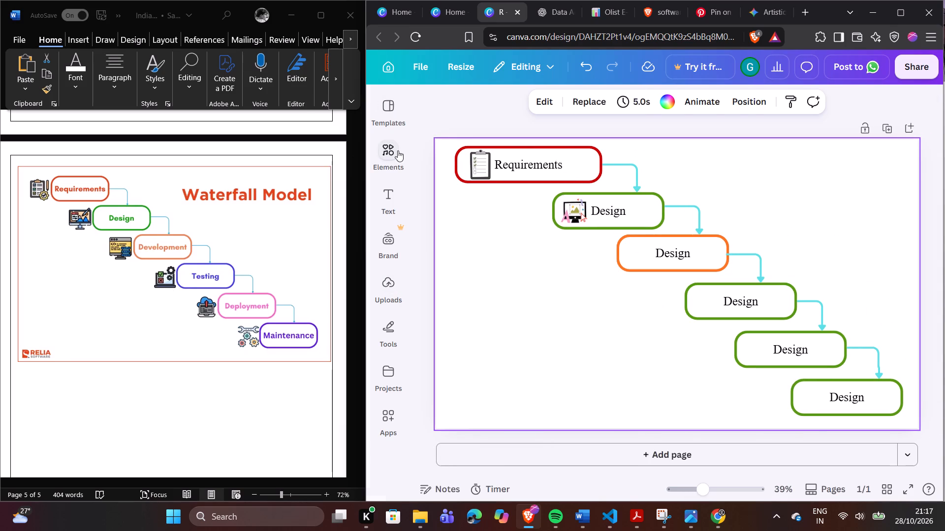
{"action": "left_click", "coordinate": [494, 119]}
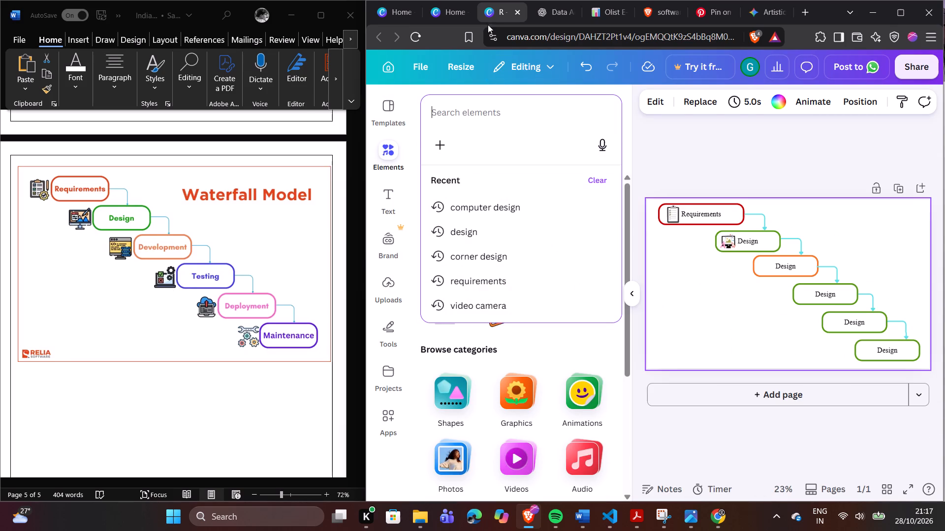
{"action": "type", "text": "de"}
{"action": "key", "text": "v"}
{"action": "key", "text": "o"}
{"action": "type", "text": "lop"}
{"action": "key", "text": "m"}
{"action": "type", "text": "ent"}
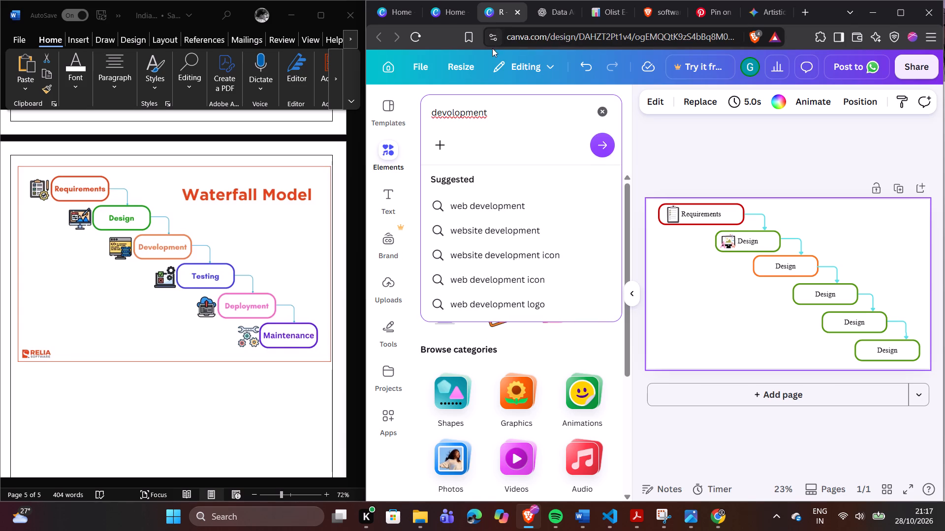
{"action": "key", "text": "Return"}
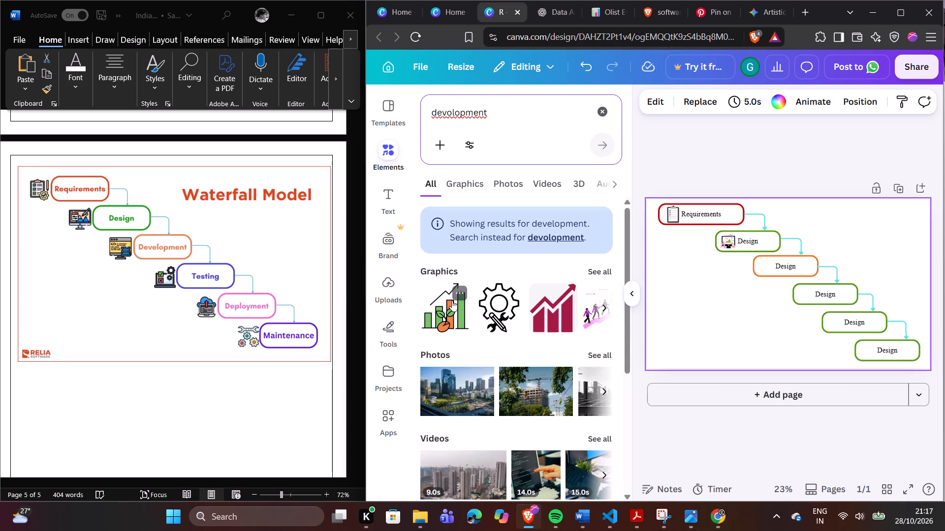
{"action": "left_click", "coordinate": [447, 102]}
{"action": "left_click", "coordinate": [443, 103]}
{"action": "left_click", "coordinate": [436, 104]}
{"action": "left_click", "coordinate": [436, 104]}
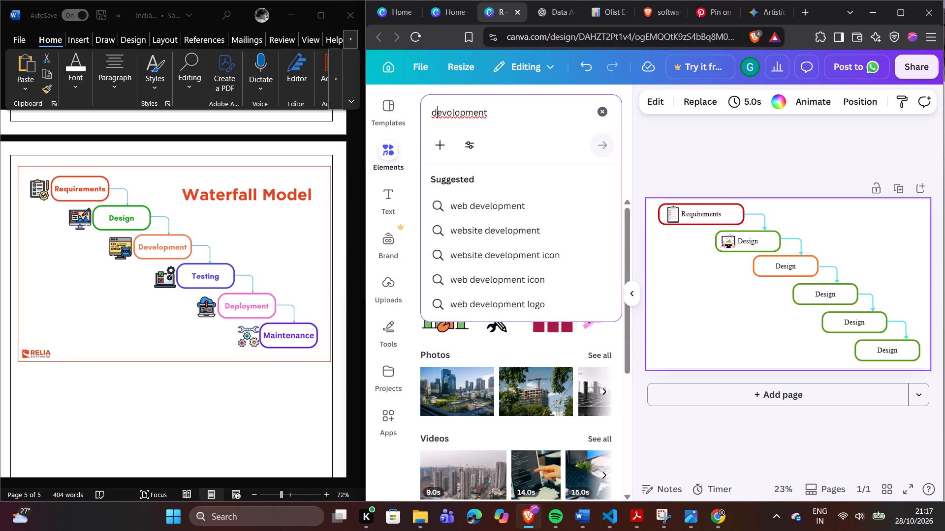
{"action": "left_click", "coordinate": [483, 207]}
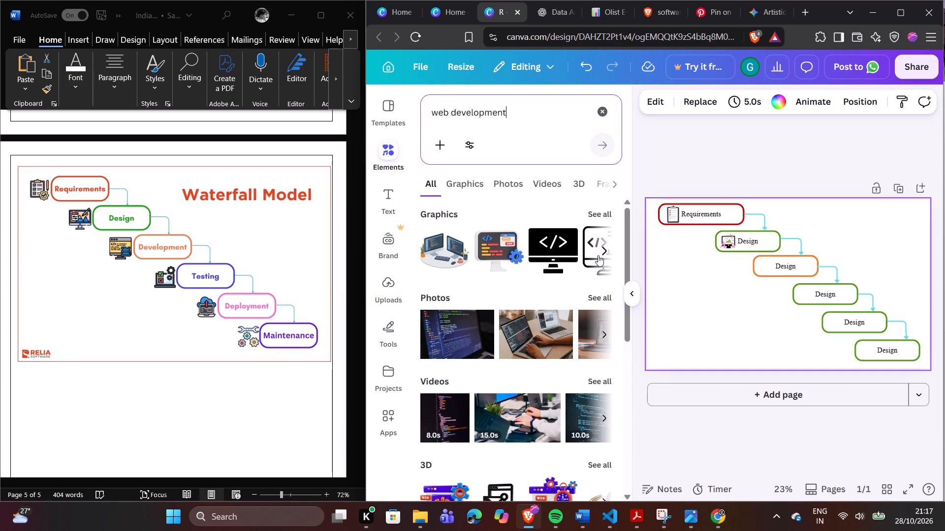
Look through the web development graphics for an icon that suits the third box, Development in the reference picture.
{"action": "left_click", "coordinate": [607, 250]}
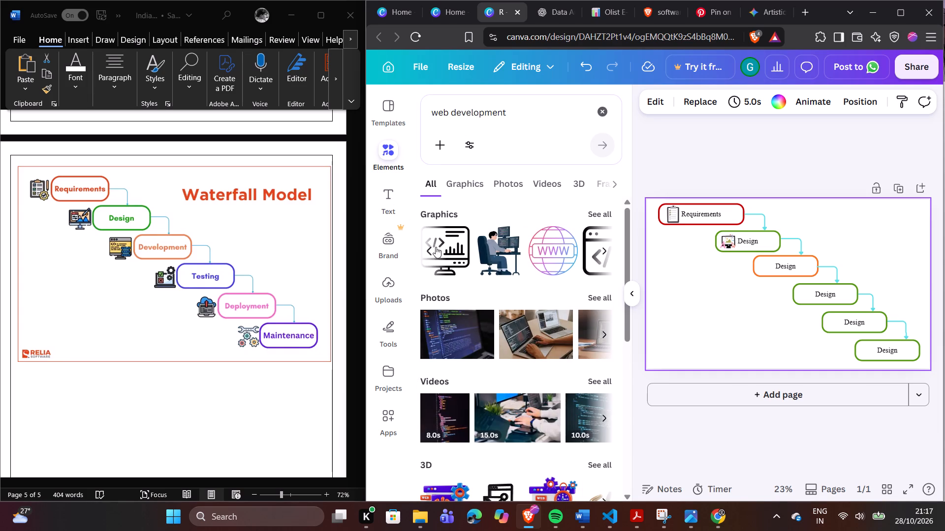
{"action": "left_click", "coordinate": [608, 248]}
{"action": "left_click", "coordinate": [606, 246]}
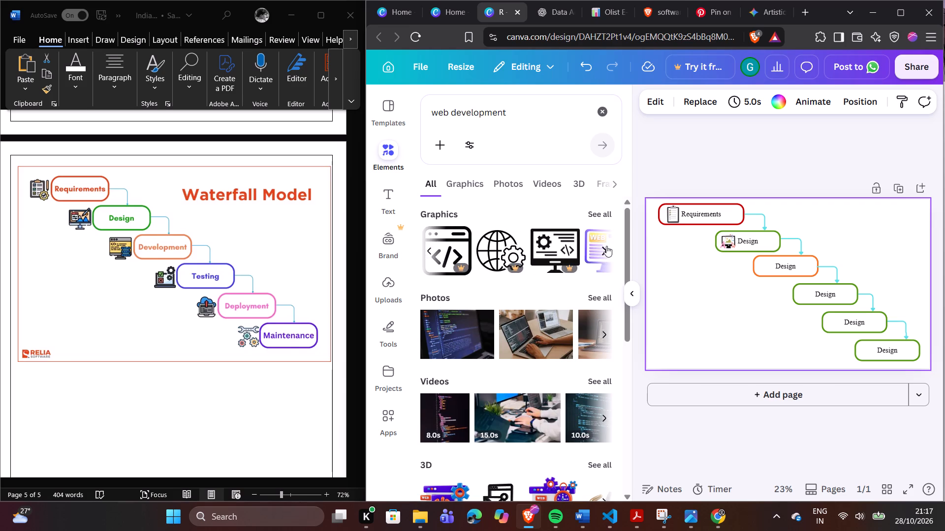
{"action": "left_click", "coordinate": [606, 245]}
{"action": "left_click", "coordinate": [472, 184]}
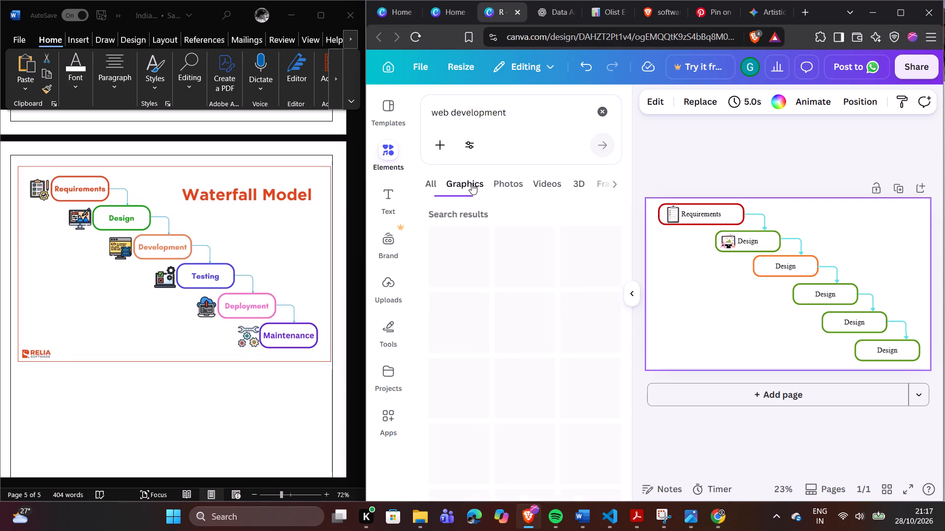
{"action": "scroll", "coordinate": [520, 216], "scroll_direction": "down", "scroll_amount": 10}
{"action": "scroll", "coordinate": [521, 216], "scroll_direction": "up", "scroll_amount": 4}
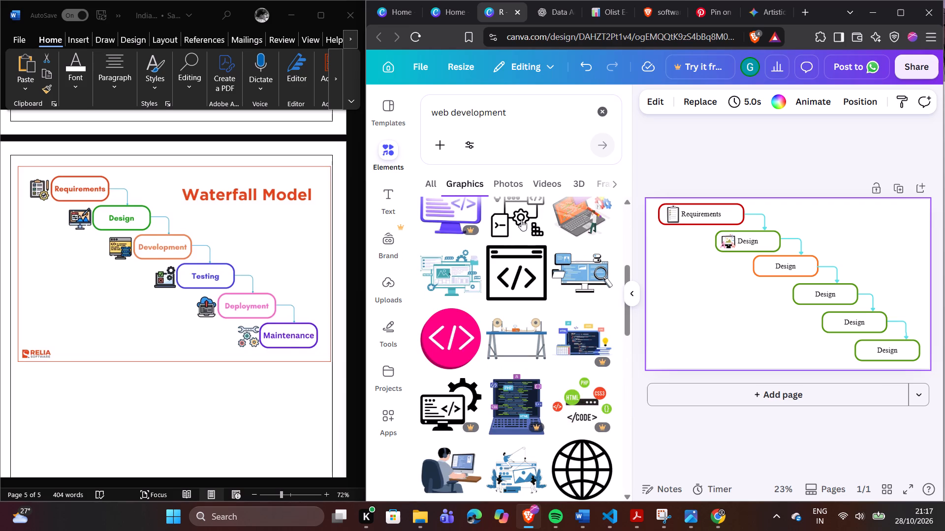
{"action": "scroll", "coordinate": [582, 341], "scroll_direction": "down", "scroll_amount": 2}
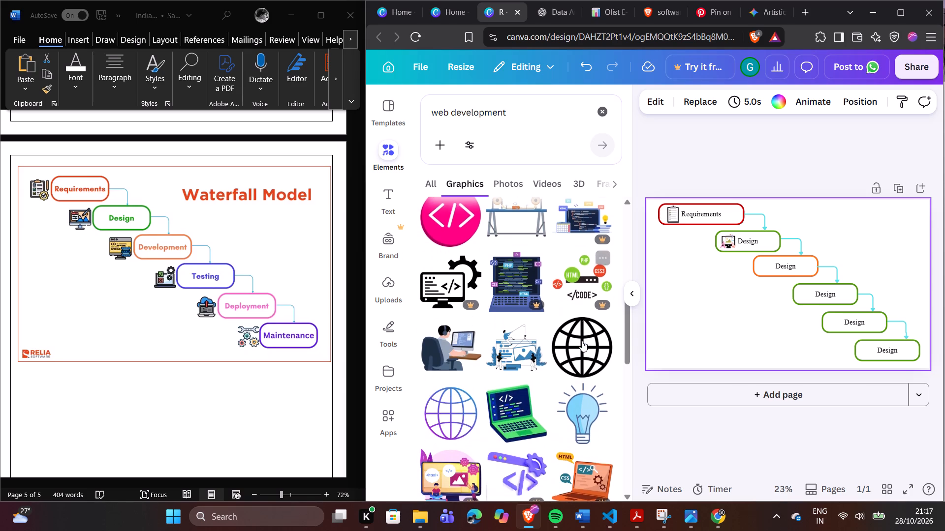
{"action": "scroll", "coordinate": [581, 341], "scroll_direction": "down", "scroll_amount": 4}
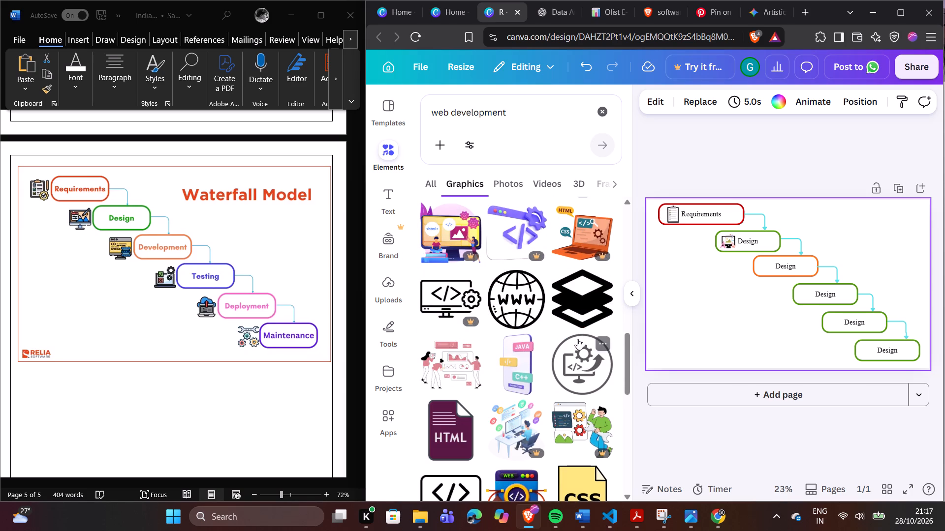
{"action": "scroll", "coordinate": [577, 338], "scroll_direction": "down", "scroll_amount": 4}
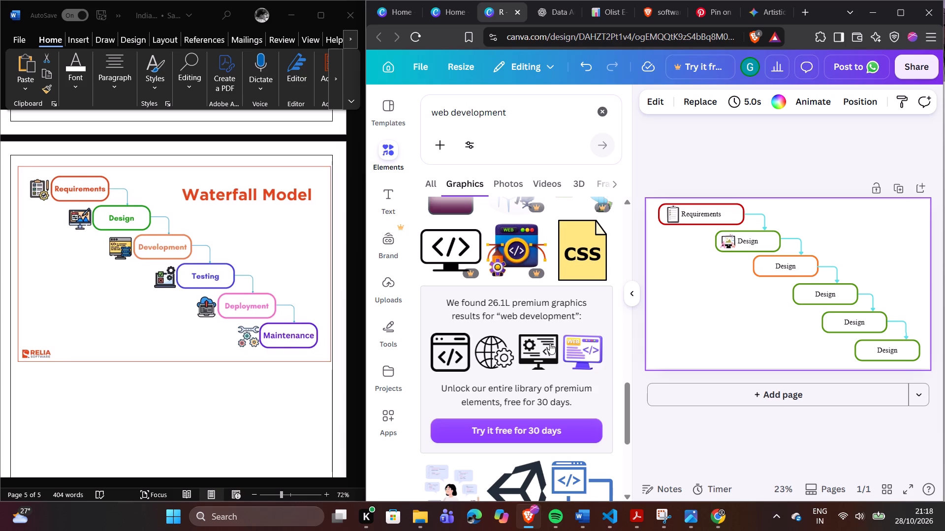
{"action": "scroll", "coordinate": [550, 343], "scroll_direction": "down", "scroll_amount": 3}
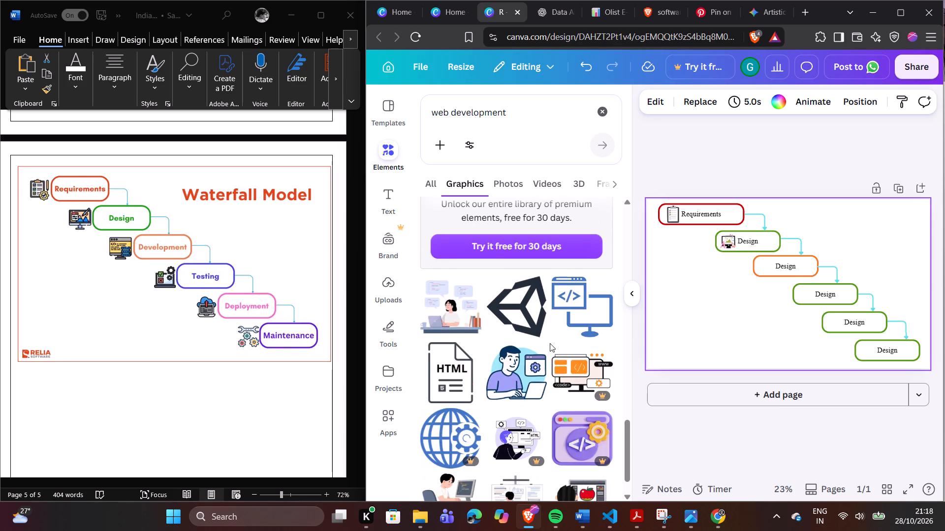
{"action": "scroll", "coordinate": [550, 343], "scroll_direction": "up", "scroll_amount": 2}
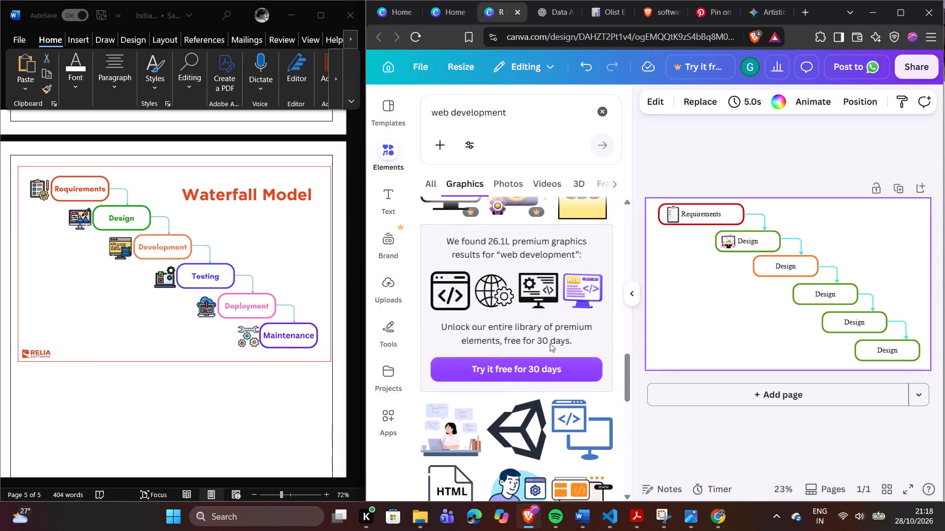
{"action": "scroll", "coordinate": [550, 343], "scroll_direction": "up", "scroll_amount": 2}
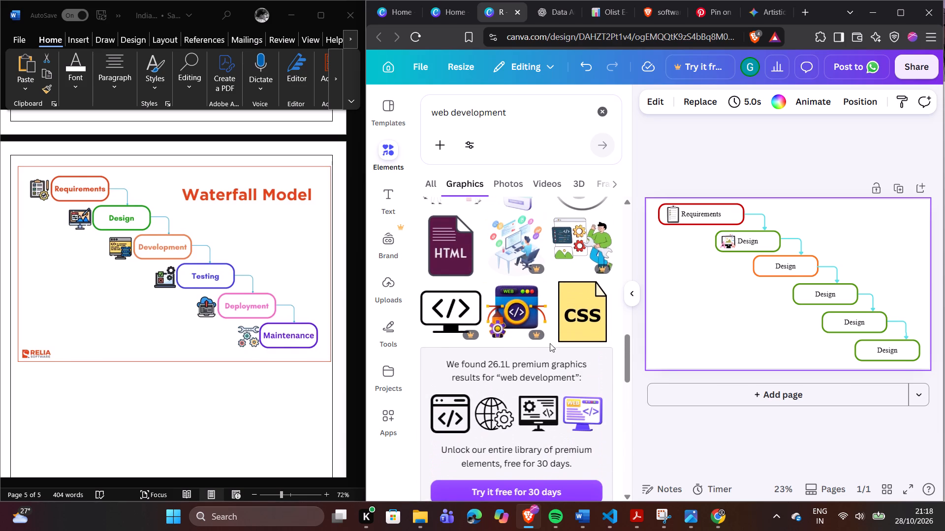
{"action": "scroll", "coordinate": [550, 343], "scroll_direction": "up", "scroll_amount": 3}
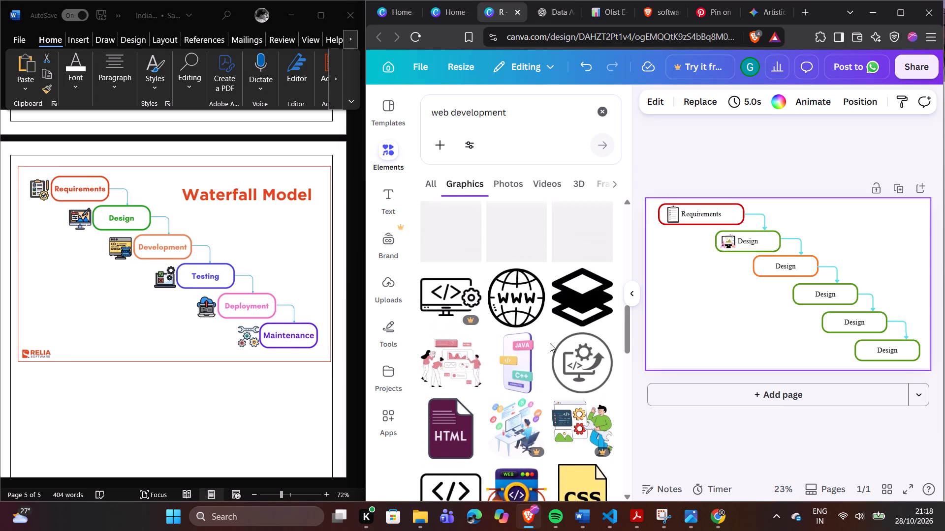
{"action": "scroll", "coordinate": [550, 343], "scroll_direction": "up", "scroll_amount": 2}
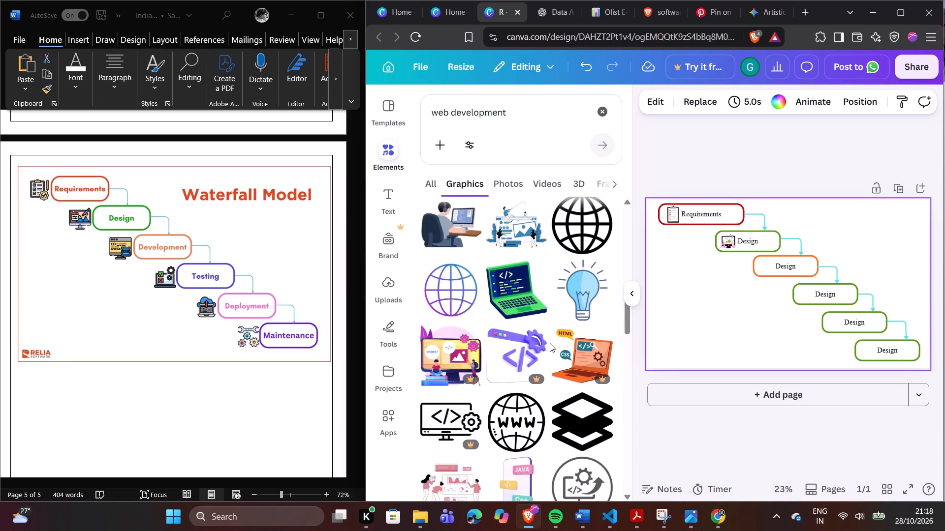
{"action": "scroll", "coordinate": [550, 343], "scroll_direction": "up", "scroll_amount": 2}
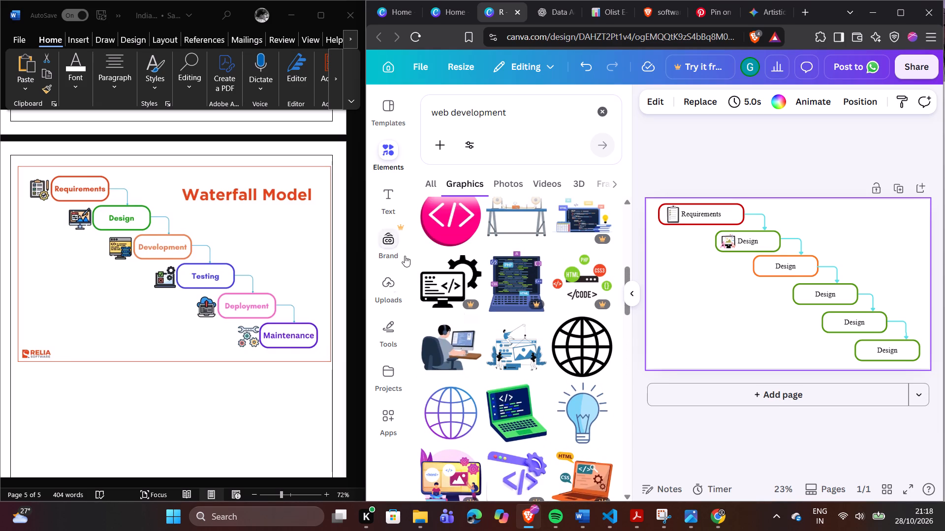
{"action": "scroll", "coordinate": [546, 278], "scroll_direction": "up", "scroll_amount": 2}
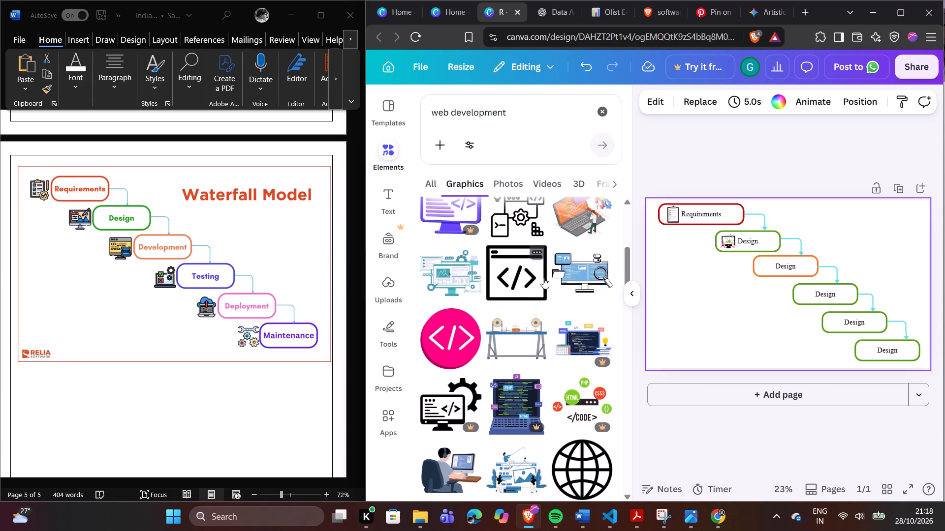
{"action": "scroll", "coordinate": [537, 275], "scroll_direction": "up", "scroll_amount": 2}
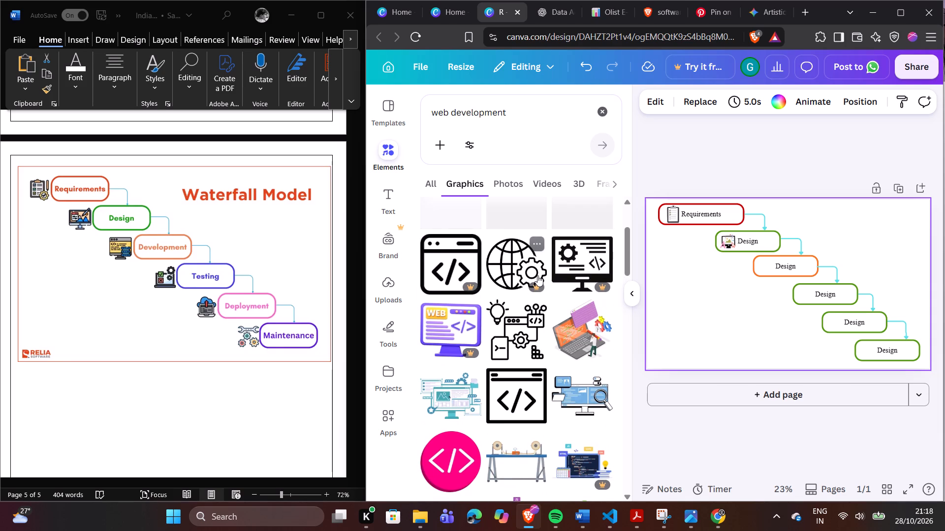
{"action": "scroll", "coordinate": [537, 275], "scroll_direction": "down", "scroll_amount": 2}
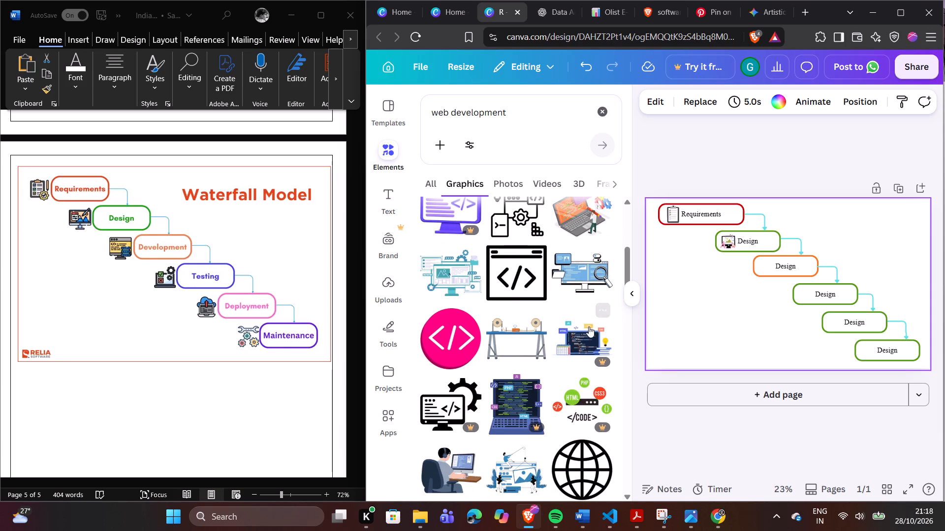
Add the graphic of a dark monitor with code lines and a blue gear, among the first web development results.
{"action": "scroll", "coordinate": [535, 345], "scroll_direction": "up", "scroll_amount": 3}
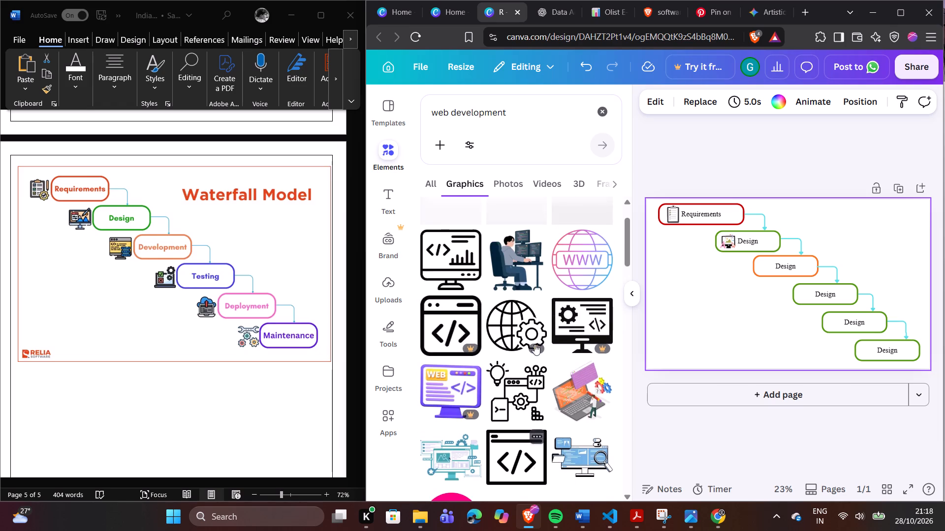
{"action": "scroll", "coordinate": [535, 344], "scroll_direction": "up", "scroll_amount": 1}
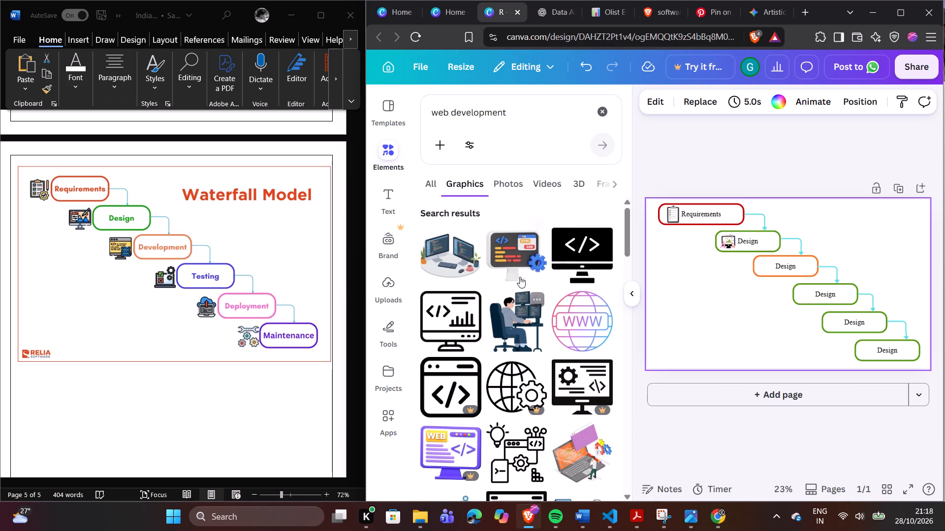
{"action": "left_click", "coordinate": [523, 270]}
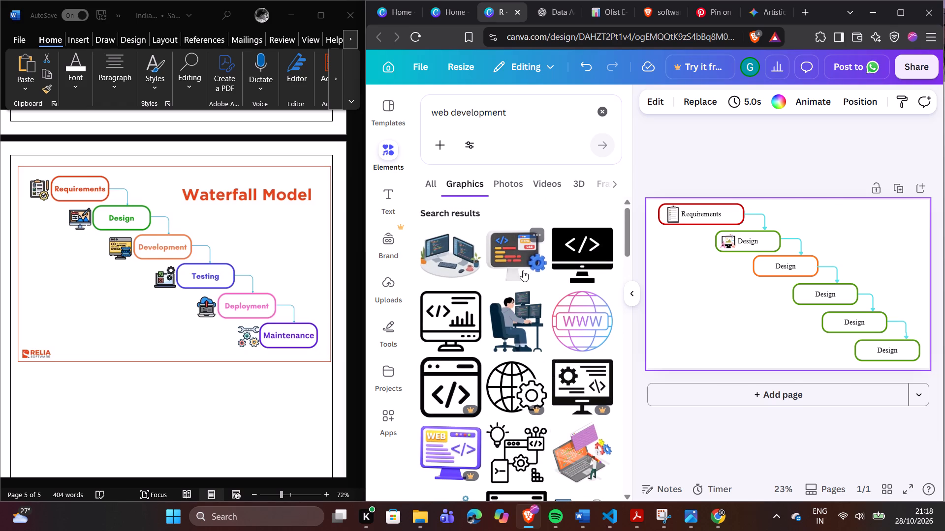
Shrink the code-monitor graphic to icon size and place it inside the left end of the third box.
{"action": "left_click_drag", "start_coordinate": [873, 218], "coordinate": [870, 219]}
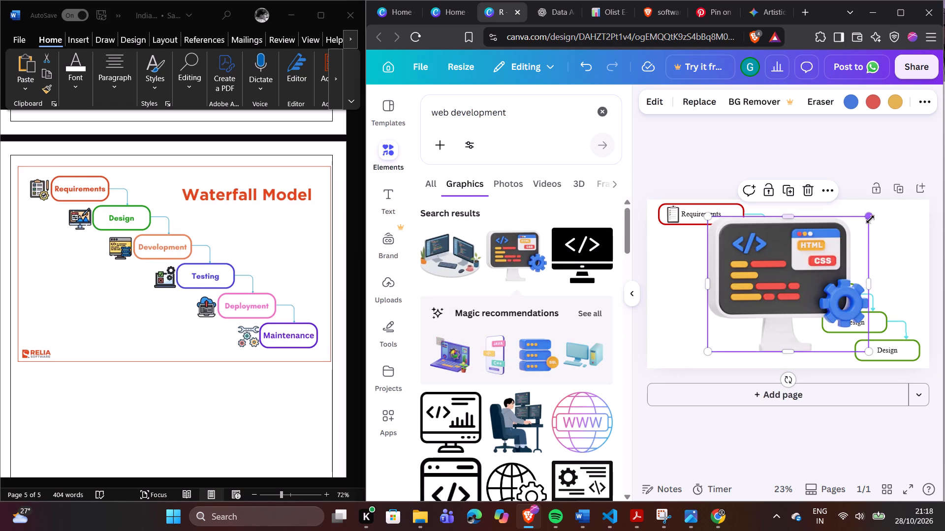
{"action": "left_click_drag", "start_coordinate": [870, 219], "coordinate": [738, 319]}
{"action": "left_click_drag", "start_coordinate": [709, 355], "coordinate": [713, 350]}
{"action": "left_click", "coordinate": [765, 339]}
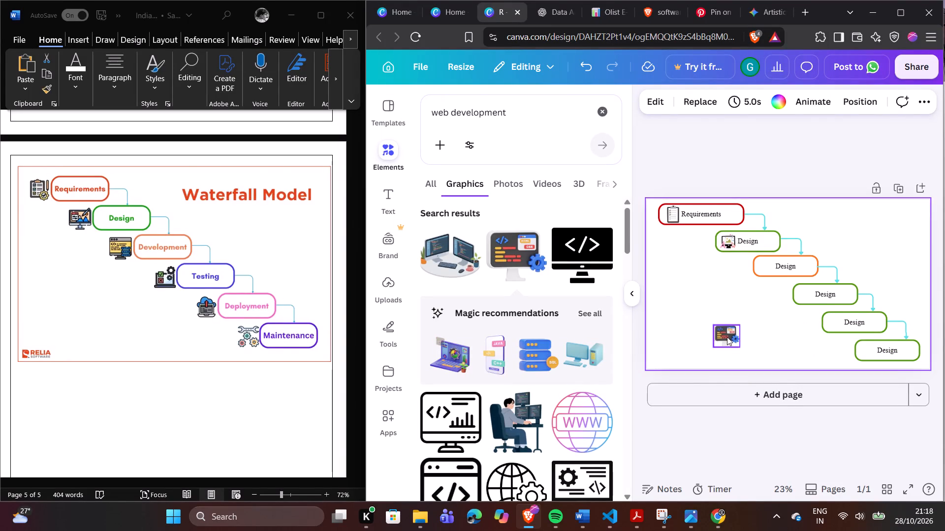
{"action": "left_click_drag", "start_coordinate": [727, 337], "coordinate": [766, 272]}
{"action": "left_click_drag", "start_coordinate": [753, 287], "coordinate": [753, 286]}
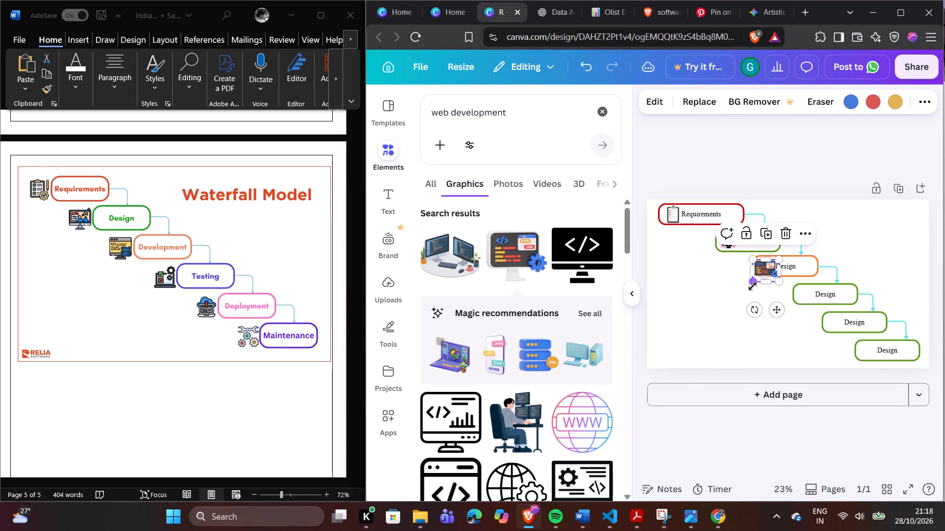
{"action": "left_click_drag", "start_coordinate": [753, 286], "coordinate": [758, 278]}
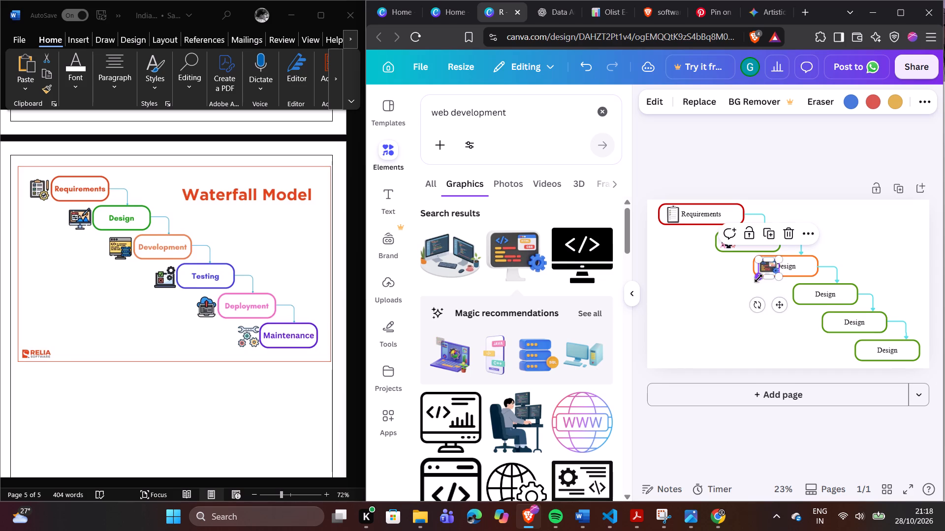
{"action": "left_click", "coordinate": [705, 278]}
Widen the orange third box slightly by extending its left edge outward.
{"action": "left_click", "coordinate": [753, 267]}
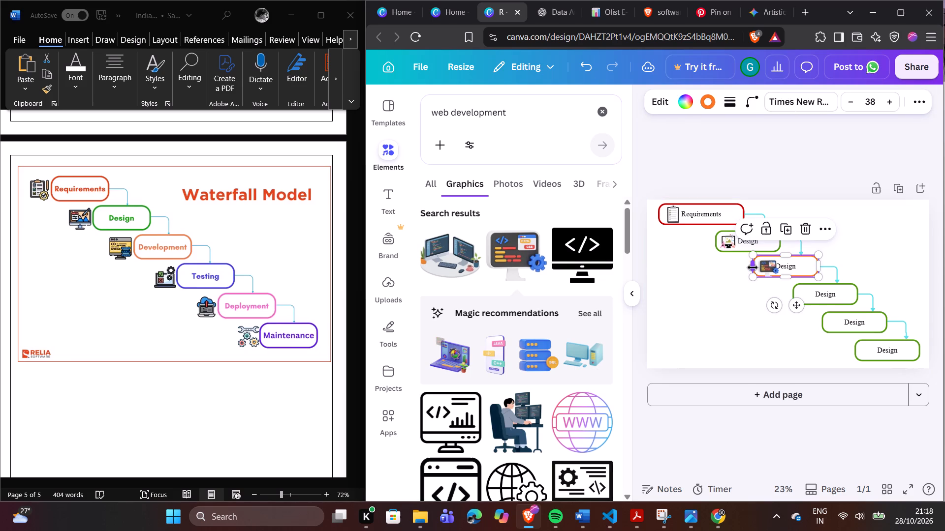
{"action": "left_click_drag", "start_coordinate": [753, 267], "coordinate": [747, 267]}
Move the monitor icon left within the widened third box, resize it to fit inside the border and centre it vertically.
{"action": "left_click_drag", "start_coordinate": [772, 269], "coordinate": [766, 267]}
{"action": "left_click", "coordinate": [749, 277]}
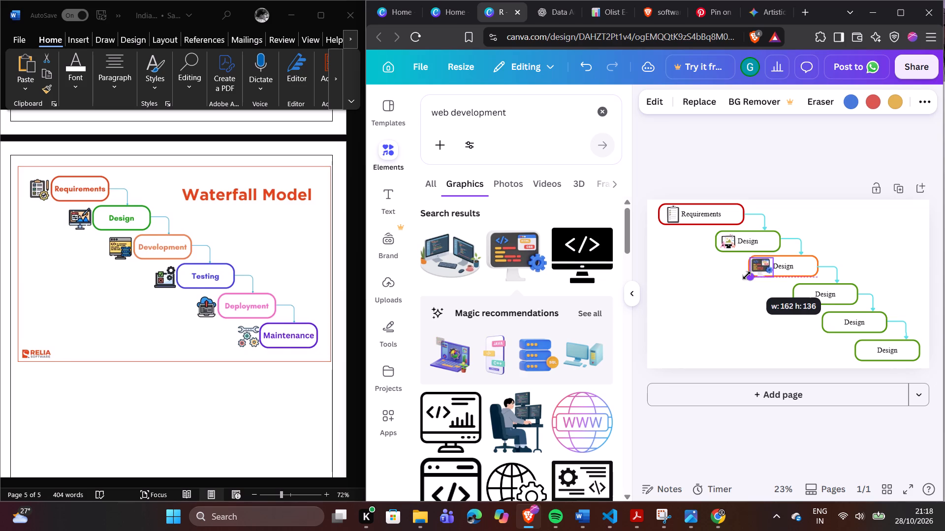
{"action": "left_click", "coordinate": [732, 278]}
{"action": "left_click", "coordinate": [762, 267]}
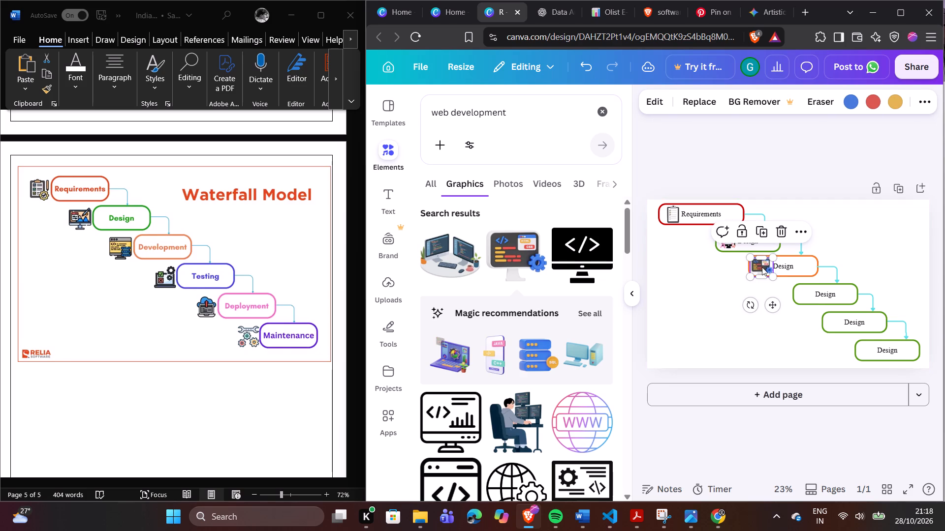
{"action": "left_click_drag", "start_coordinate": [774, 275], "coordinate": [774, 267]}
{"action": "left_click", "coordinate": [706, 269]}
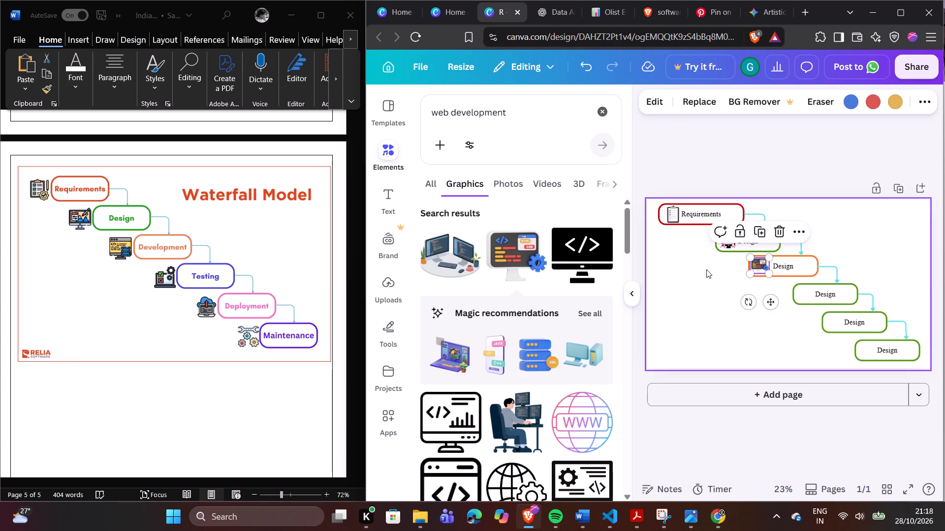
{"action": "left_click", "coordinate": [757, 265]}
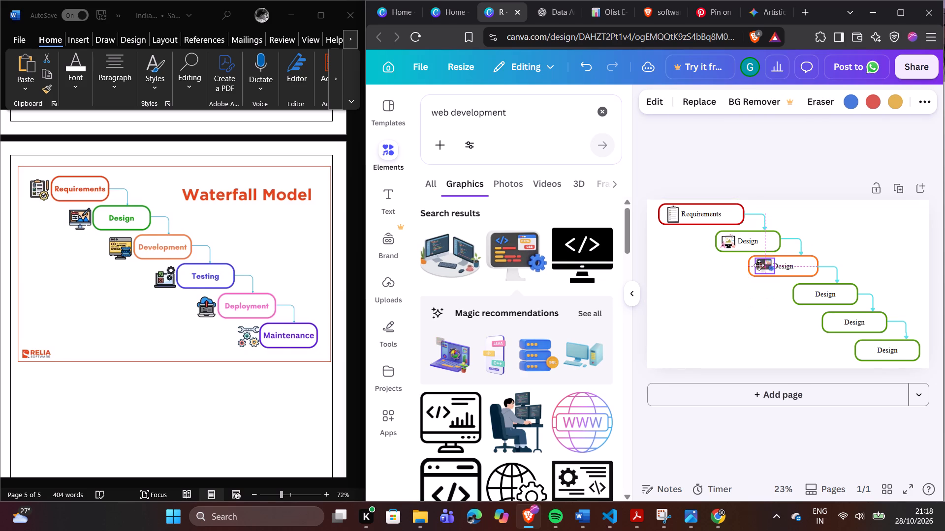
{"action": "left_click", "coordinate": [734, 266]}
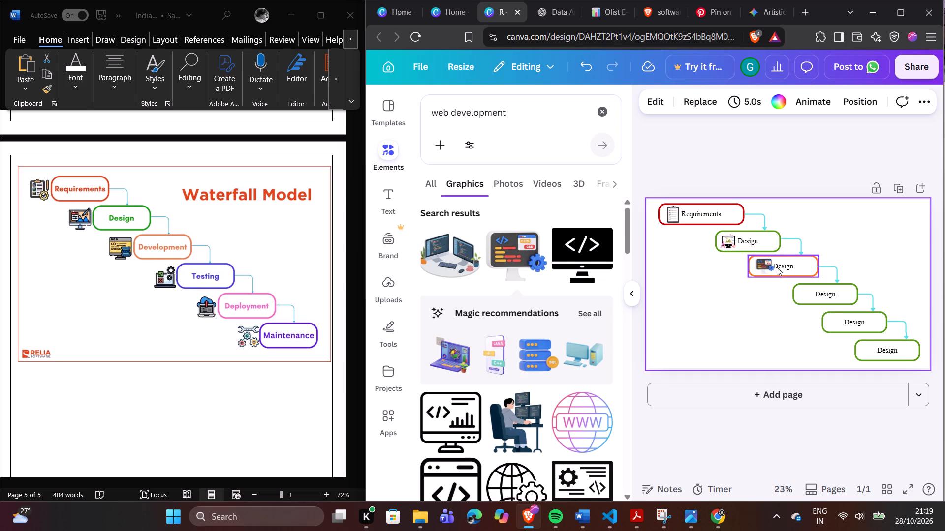
Indent the third box's label with four leading spaces to clear the monitor icon.
{"action": "double_click", "coordinate": [778, 268]}
{"action": "left_click", "coordinate": [772, 265]}
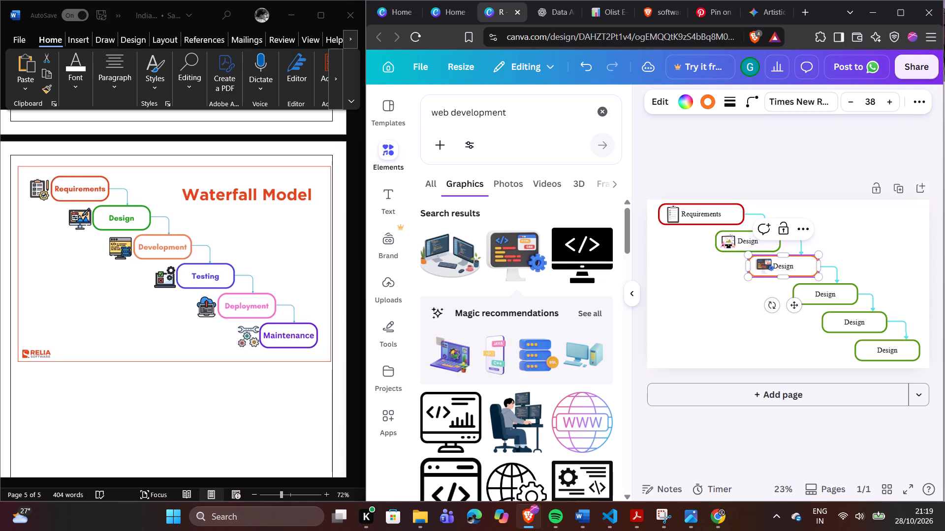
{"action": "key", "text": "space"}
{"action": "key", "text": "space"}
{"action": "key", "text": "space"}
{"action": "key", "text": "space"}
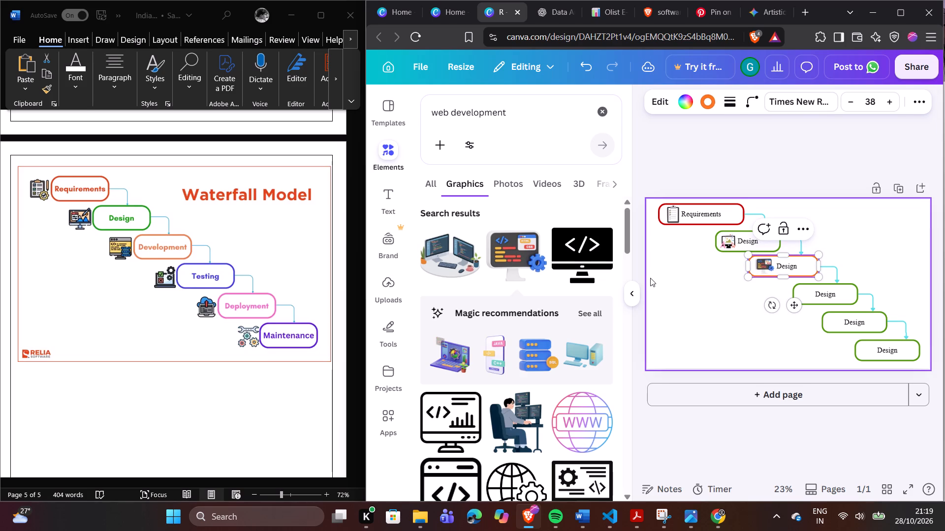
{"action": "left_click", "coordinate": [650, 278]}
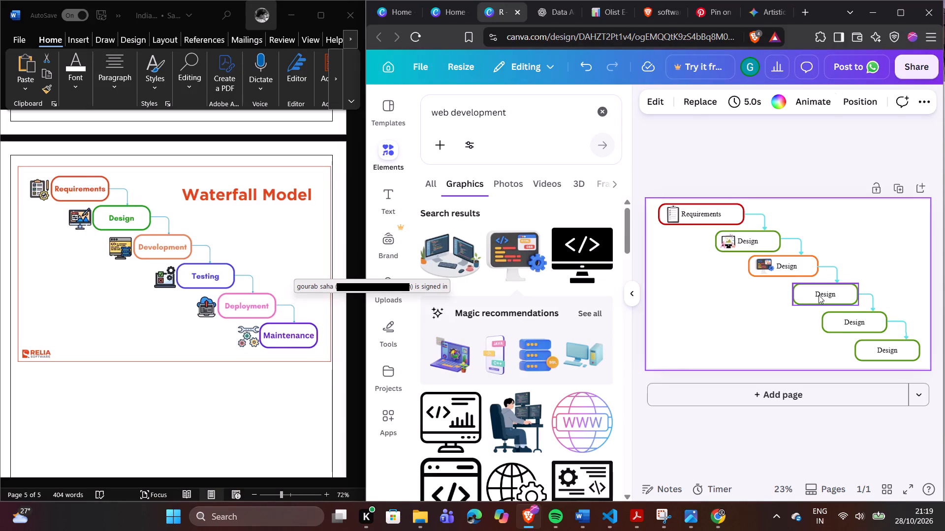
Replace the fourth box's label with "Testing".
{"action": "double_click", "coordinate": [819, 295]}
{"action": "left_click", "coordinate": [819, 295]}
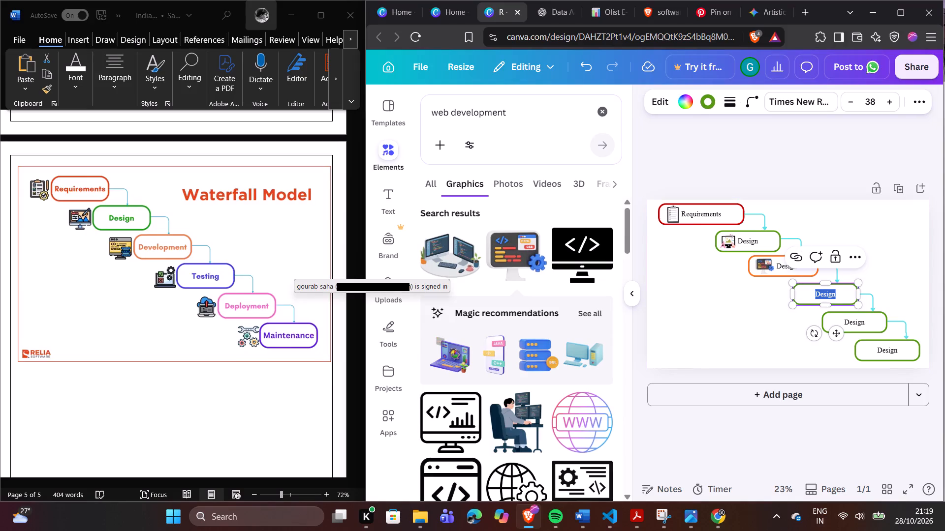
{"action": "key", "text": "shift+t"}
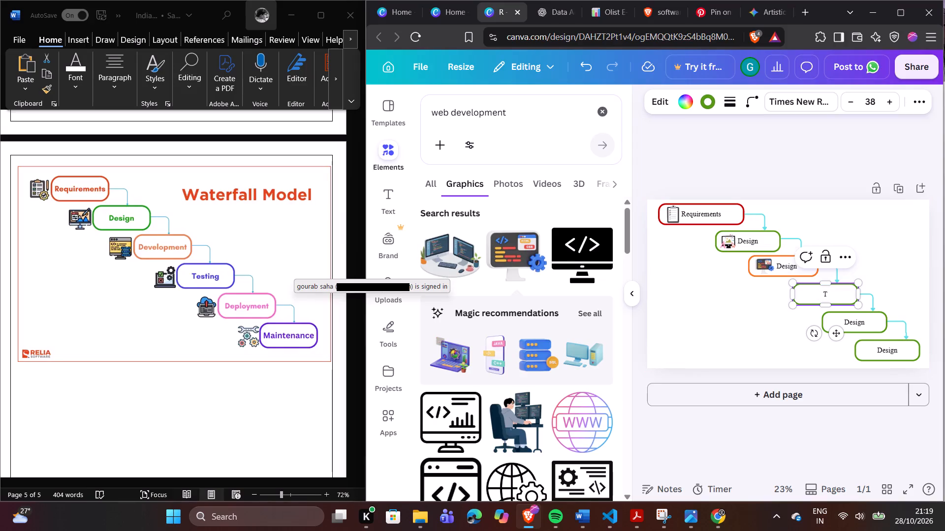
{"action": "type", "text": "es"}
{"action": "type", "text": "tin"}
{"action": "key", "text": "g"}
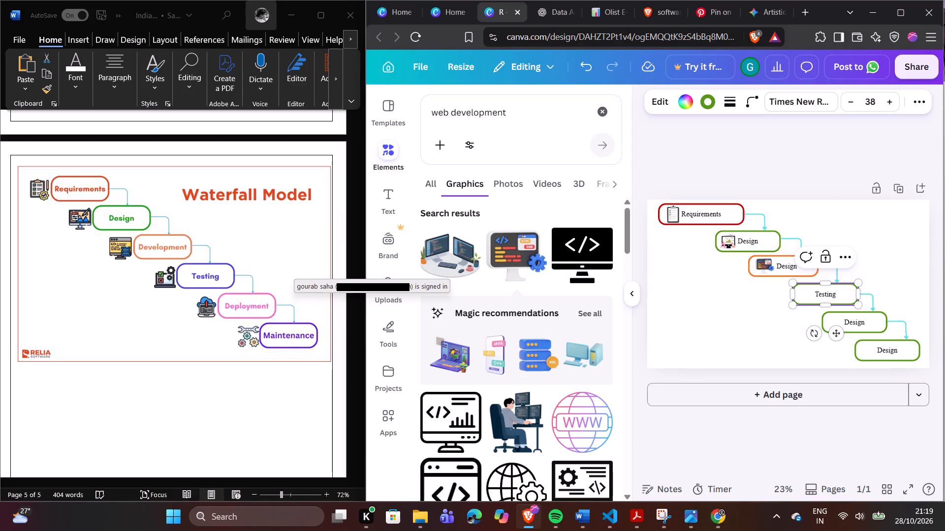
Indent the Testing label with six leading spaces to leave room for an icon on its left.
{"action": "left_click", "coordinate": [817, 296]}
{"action": "key", "text": "space"}
{"action": "key", "text": "space"}
{"action": "key", "text": "space"}
{"action": "key", "text": "space"}
{"action": "key", "text": "space"}
{"action": "key", "text": "space"}
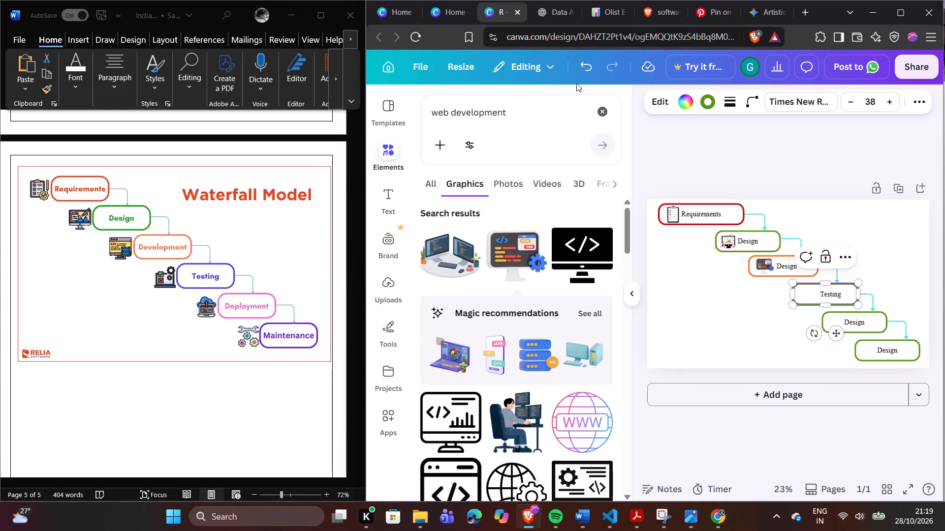
Search the elements library for "web development testing".
{"action": "left_click", "coordinate": [567, 108]}
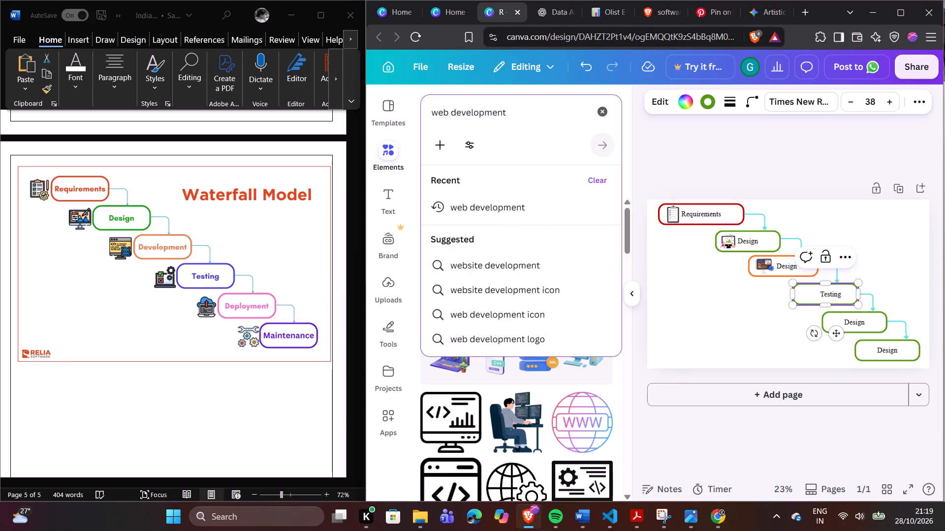
{"action": "key", "text": "space"}
{"action": "type", "text": "testing"}
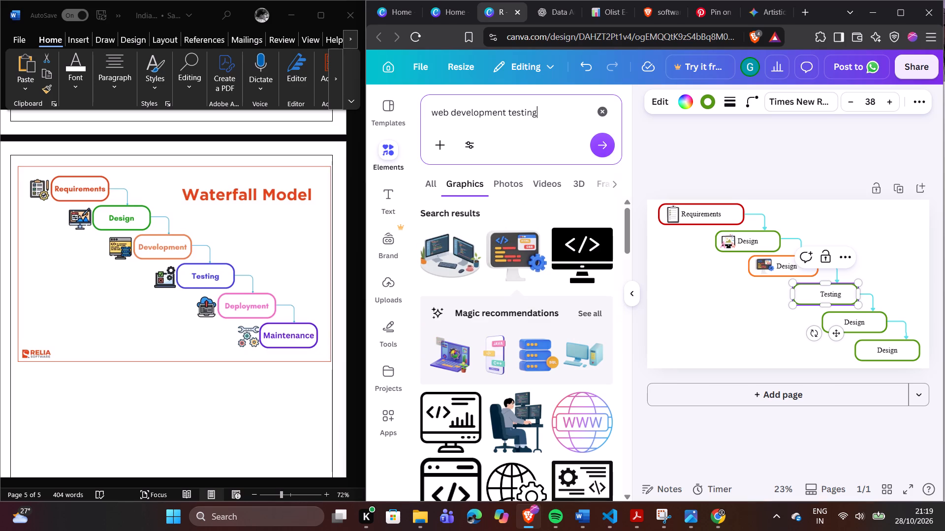
{"action": "key", "text": "Return"}
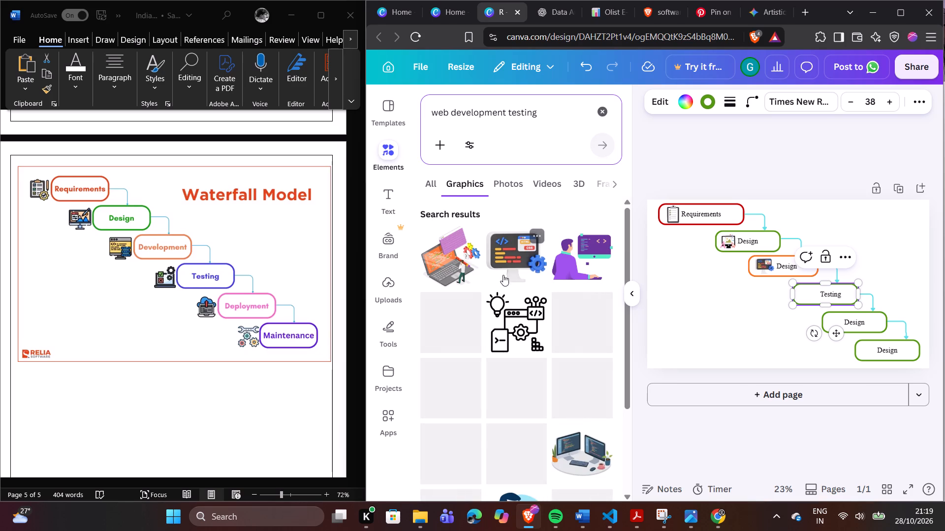
Look through the web development testing graphics for an icon that suits the Testing box in the reference picture.
{"action": "scroll", "coordinate": [520, 303], "scroll_direction": "down", "scroll_amount": 1}
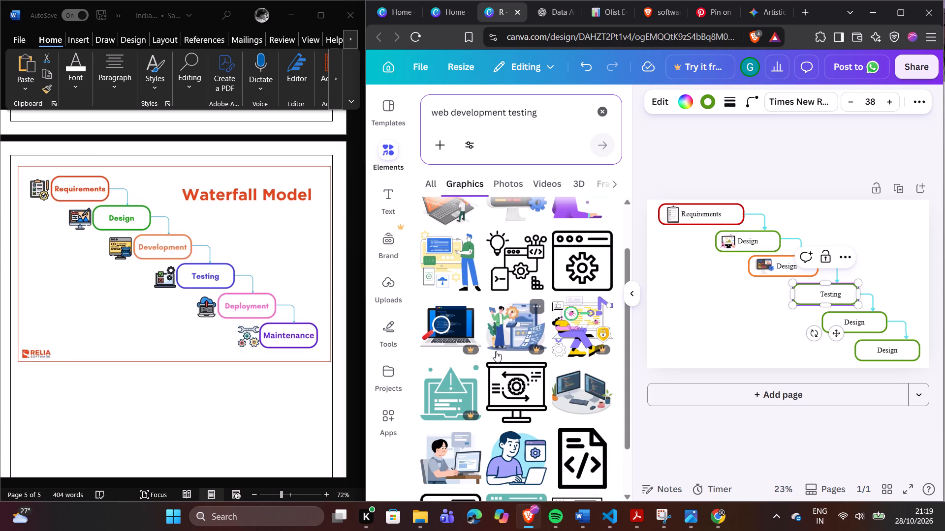
{"action": "scroll", "coordinate": [496, 351], "scroll_direction": "up", "scroll_amount": 2}
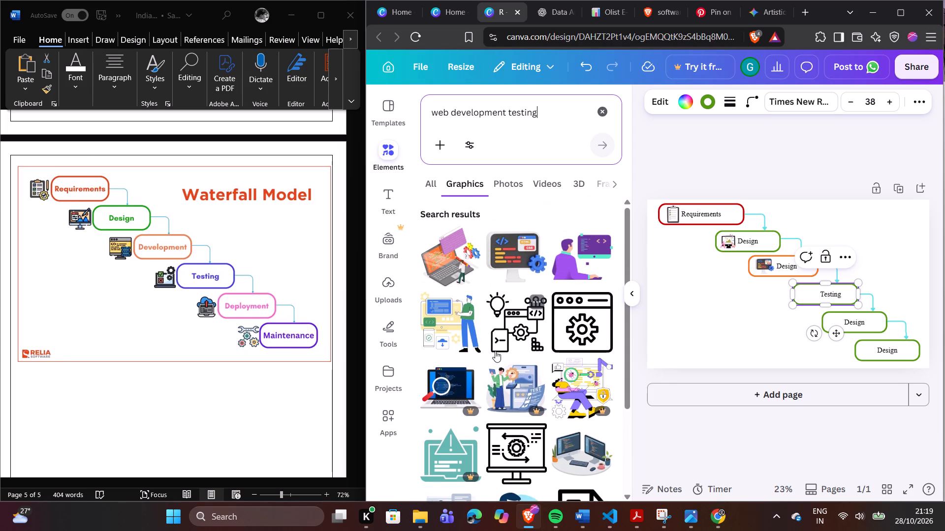
{"action": "scroll", "coordinate": [495, 351], "scroll_direction": "down", "scroll_amount": 5}
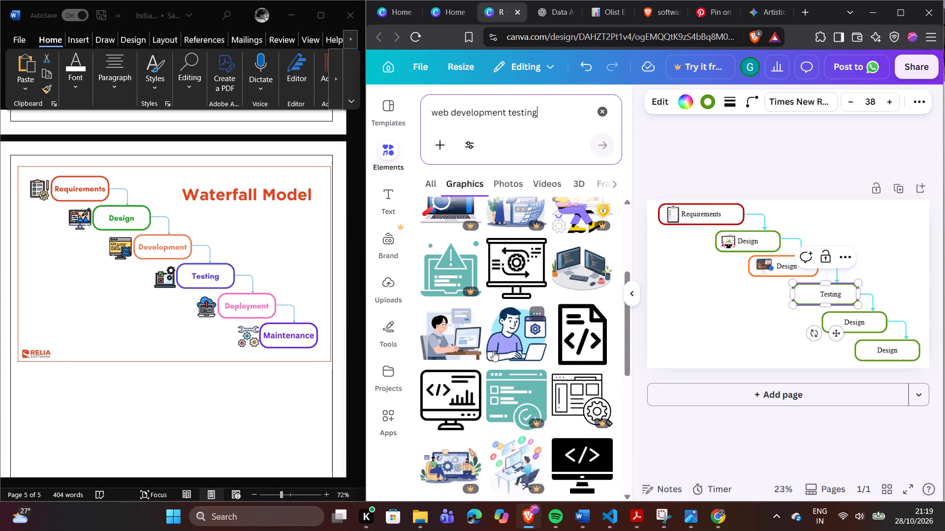
{"action": "scroll", "coordinate": [516, 311], "scroll_direction": "up", "scroll_amount": 1}
{"action": "scroll", "coordinate": [514, 311], "scroll_direction": "down", "scroll_amount": 5}
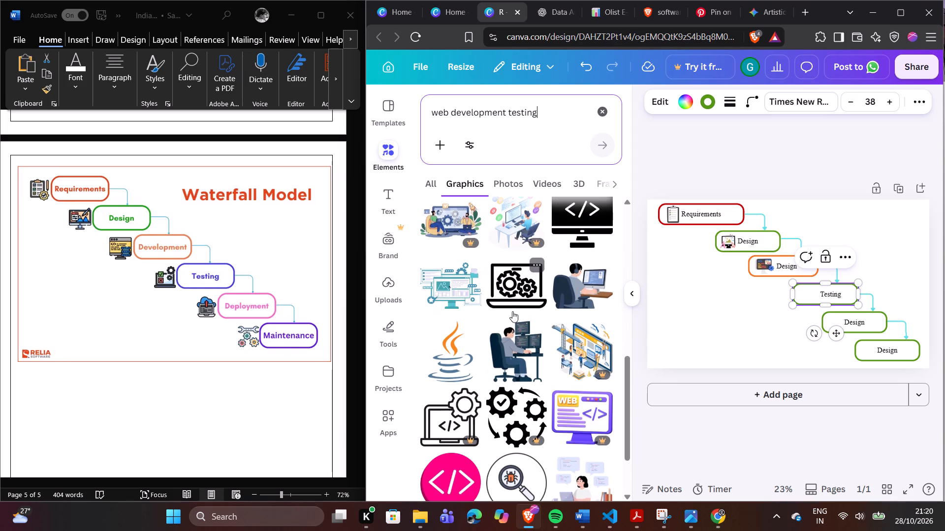
{"action": "scroll", "coordinate": [494, 251], "scroll_direction": "down", "scroll_amount": 8}
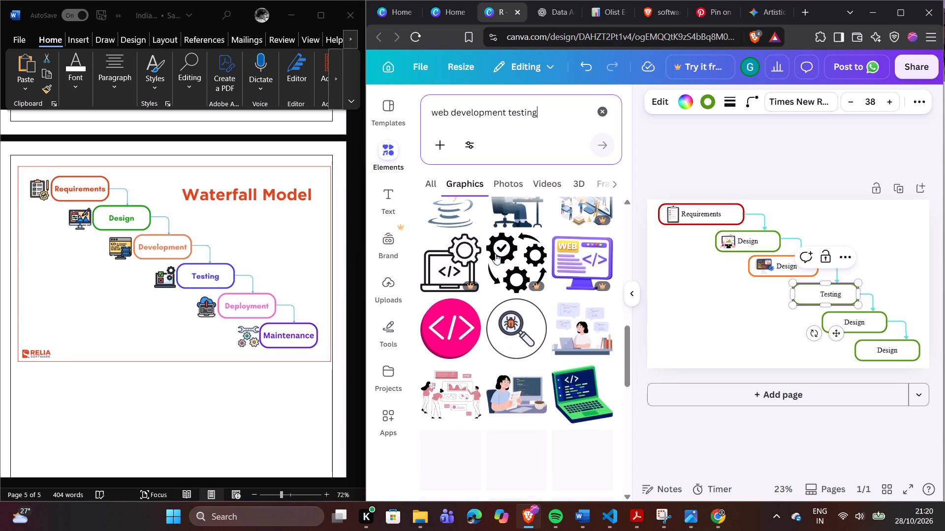
{"action": "scroll", "coordinate": [495, 254], "scroll_direction": "down", "scroll_amount": 4}
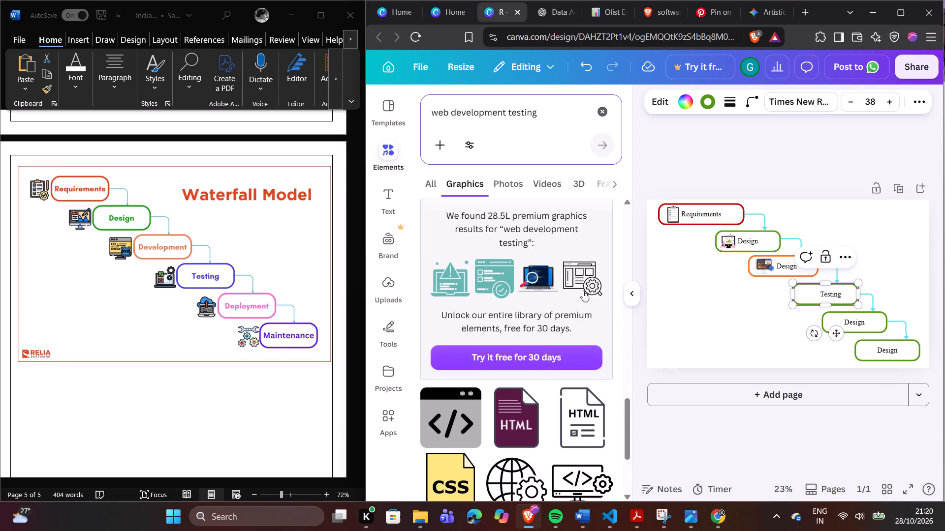
{"action": "scroll", "coordinate": [571, 283], "scroll_direction": "down", "scroll_amount": 2}
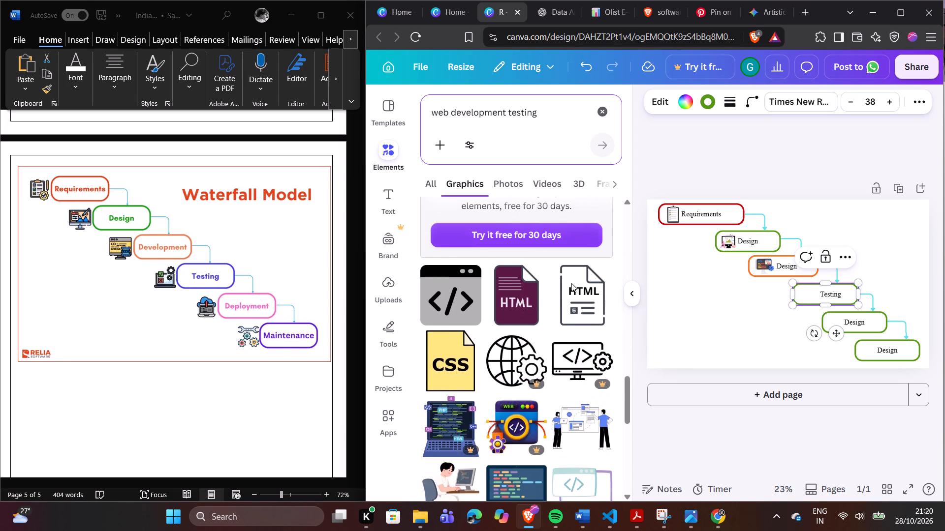
{"action": "scroll", "coordinate": [571, 283], "scroll_direction": "up", "scroll_amount": 4}
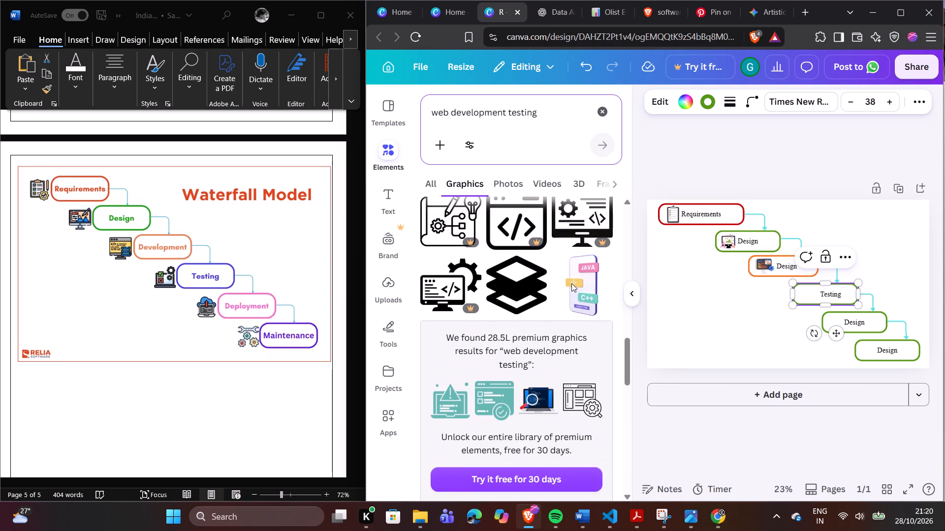
{"action": "scroll", "coordinate": [571, 283], "scroll_direction": "up", "scroll_amount": 2}
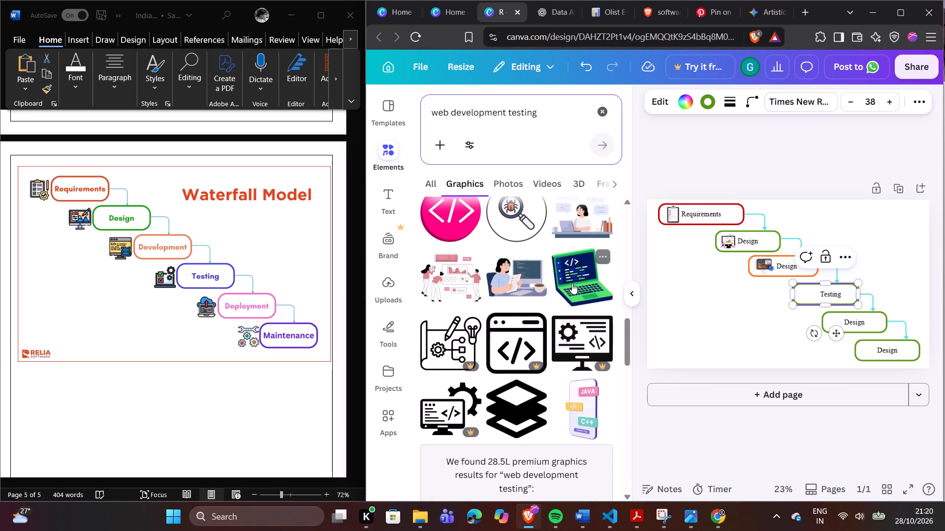
{"action": "scroll", "coordinate": [572, 284], "scroll_direction": "down", "scroll_amount": 3}
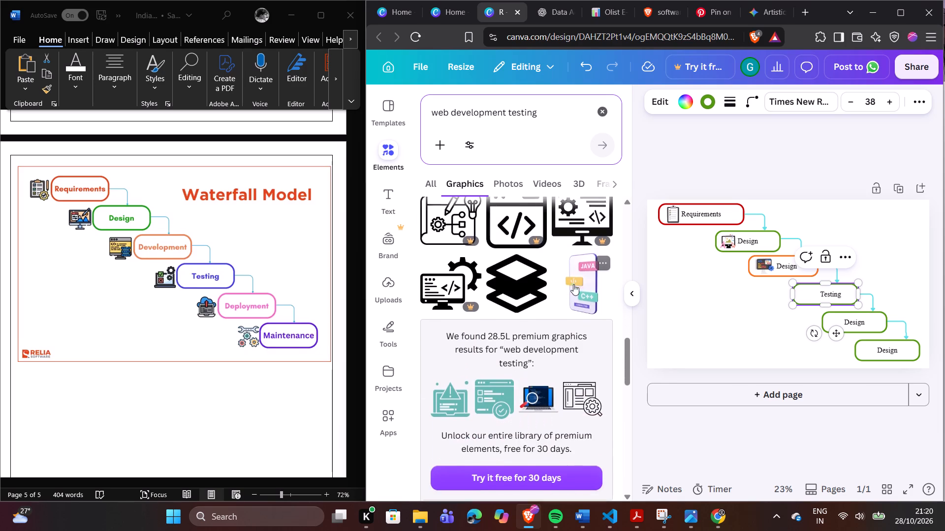
{"action": "scroll", "coordinate": [573, 284], "scroll_direction": "down", "scroll_amount": 1}
{"action": "scroll", "coordinate": [549, 446], "scroll_direction": "down", "scroll_amount": 1}
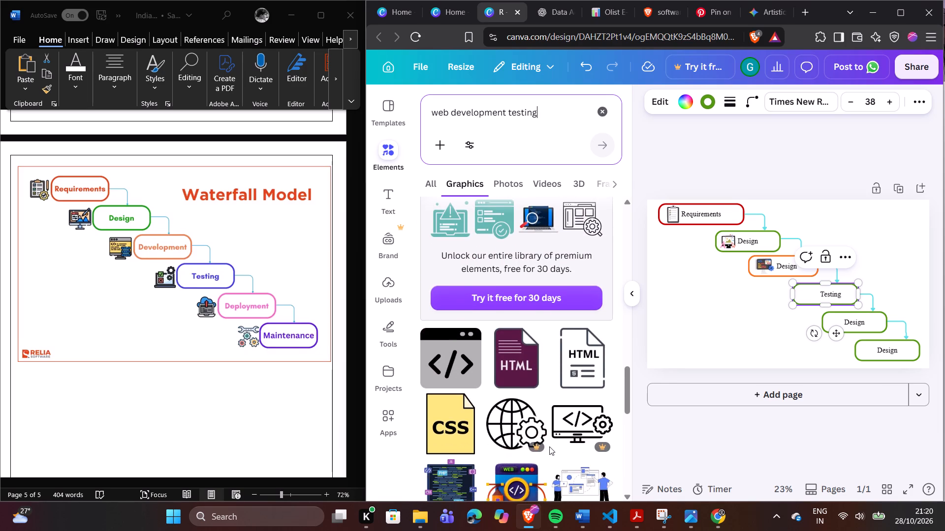
{"action": "scroll", "coordinate": [553, 436], "scroll_direction": "down", "scroll_amount": 8}
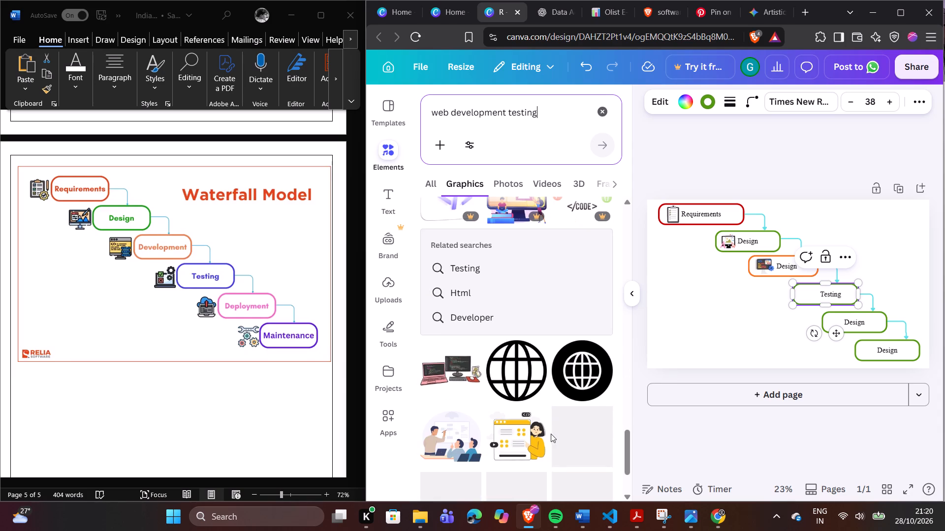
Search the graphics for the related term "Testing" and look through them for an icon that suits the Testing box.
{"action": "left_click", "coordinate": [491, 265]}
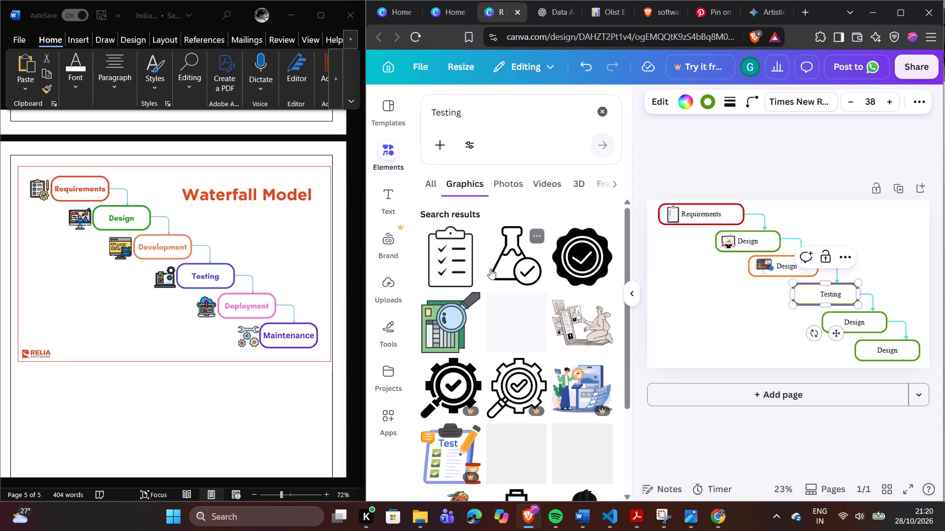
{"action": "scroll", "coordinate": [497, 349], "scroll_direction": "down", "scroll_amount": 4}
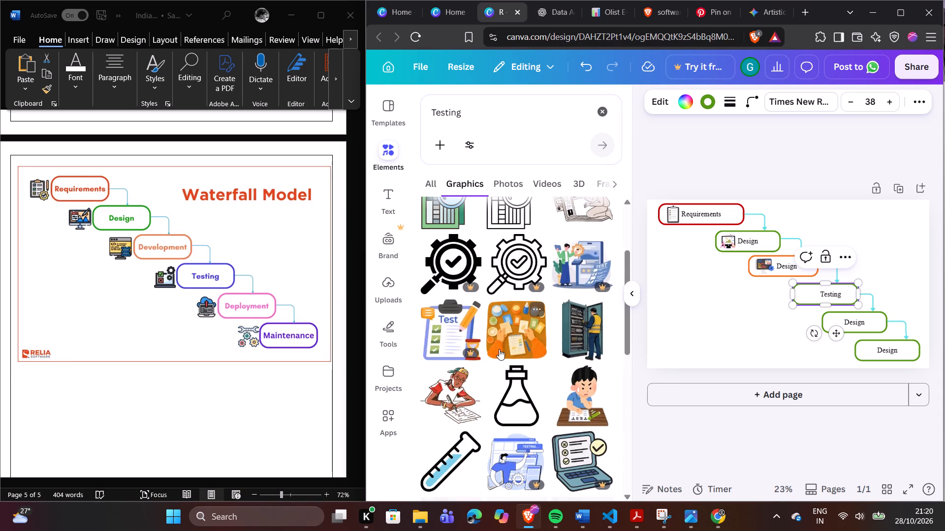
{"action": "scroll", "coordinate": [499, 349], "scroll_direction": "down", "scroll_amount": 12}
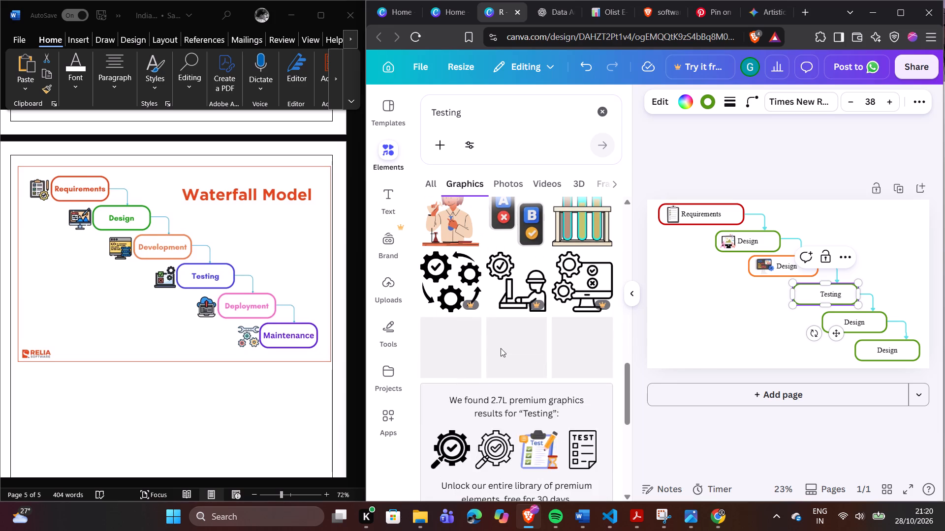
{"action": "scroll", "coordinate": [502, 348], "scroll_direction": "down", "scroll_amount": 2}
{"action": "scroll", "coordinate": [502, 348], "scroll_direction": "up", "scroll_amount": 2}
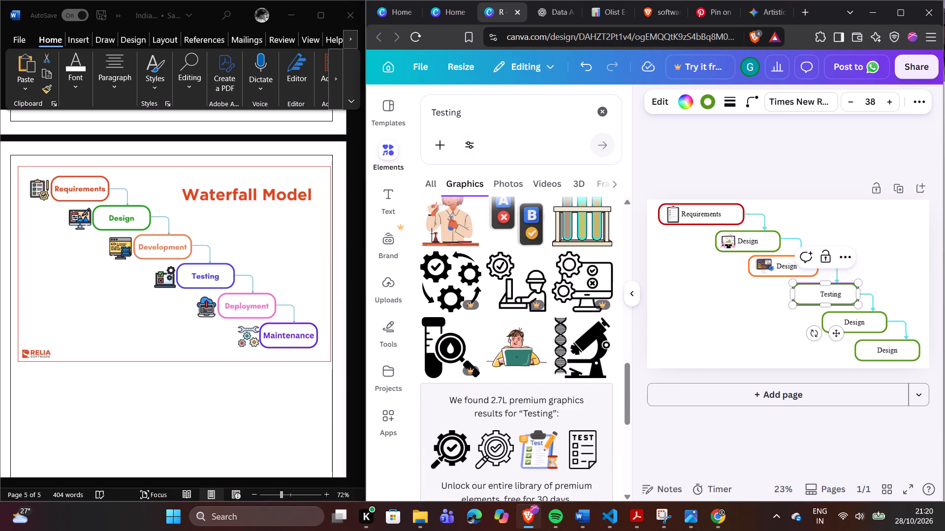
Search the elements library again for "web development testing" and show only graphics.
{"action": "left_click", "coordinate": [600, 117]}
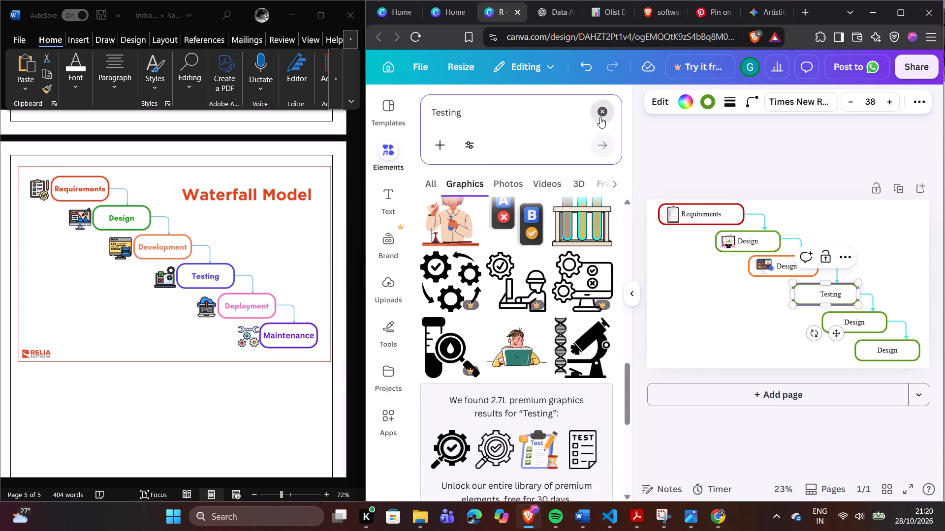
{"action": "left_click", "coordinate": [511, 225]}
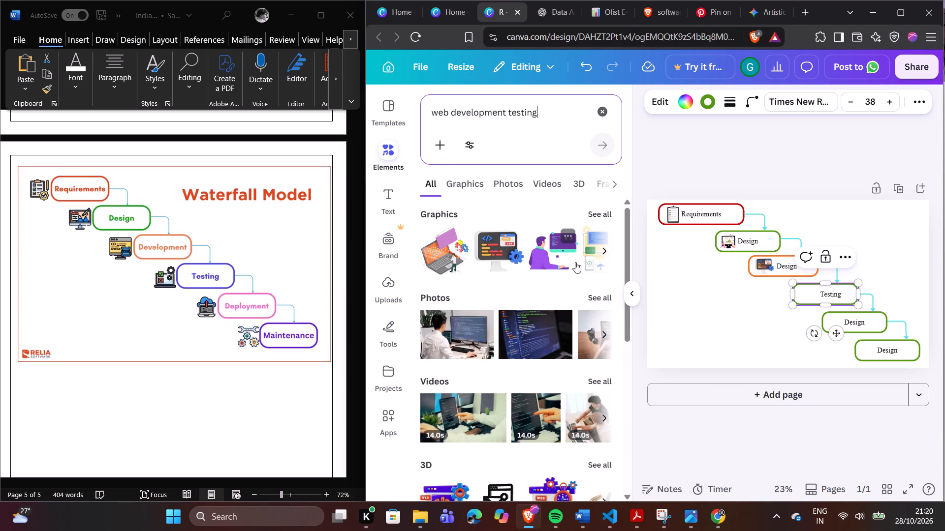
{"action": "left_click", "coordinate": [475, 178]}
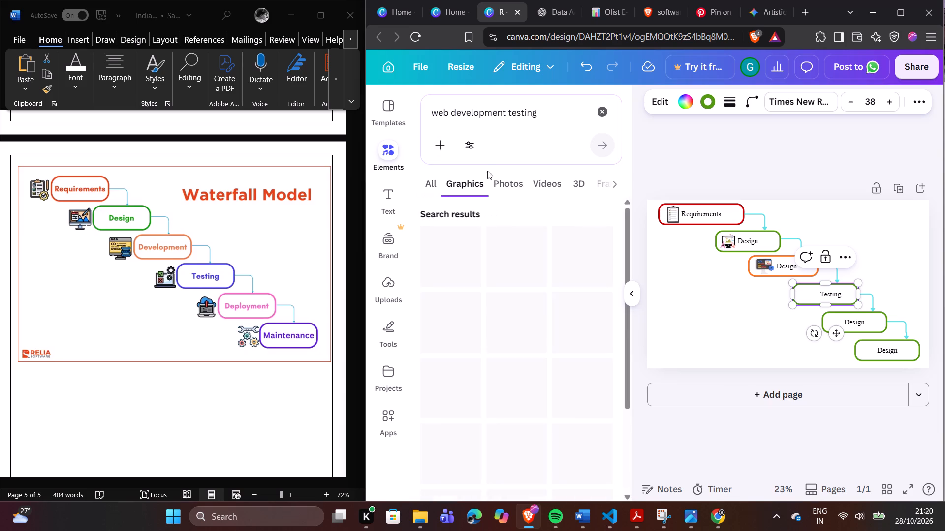
Shorten the graphics search to "web testing" and run it.
{"action": "left_click", "coordinate": [493, 117]}
{"action": "left_click", "coordinate": [502, 116]}
{"action": "left_click", "coordinate": [511, 118]}
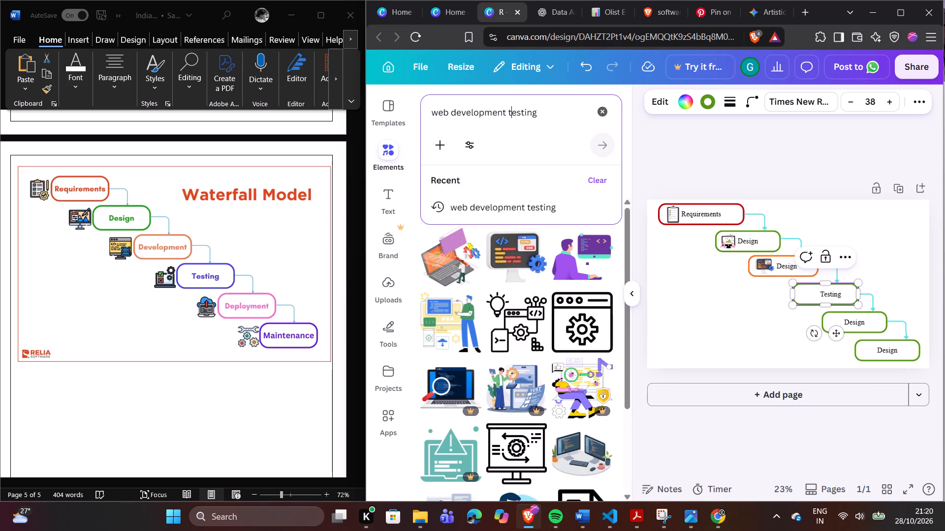
{"action": "left_click", "coordinate": [505, 118]}
{"action": "key", "text": "BackSpace"}
{"action": "key", "text": "BackSpace"}
{"action": "key", "text": "BackSpace"}
{"action": "key", "text": "BackSpace"}
{"action": "key", "text": "BackSpace"}
{"action": "key", "text": "BackSpace"}
{"action": "key", "text": "BackSpace"}
{"action": "key", "text": "BackSpace"}
{"action": "key", "text": "BackSpace"}
{"action": "key", "text": "BackSpace"}
{"action": "key", "text": "BackSpace"}
{"action": "key", "text": "BackSpace"}
{"action": "key", "text": "BackSpace"}
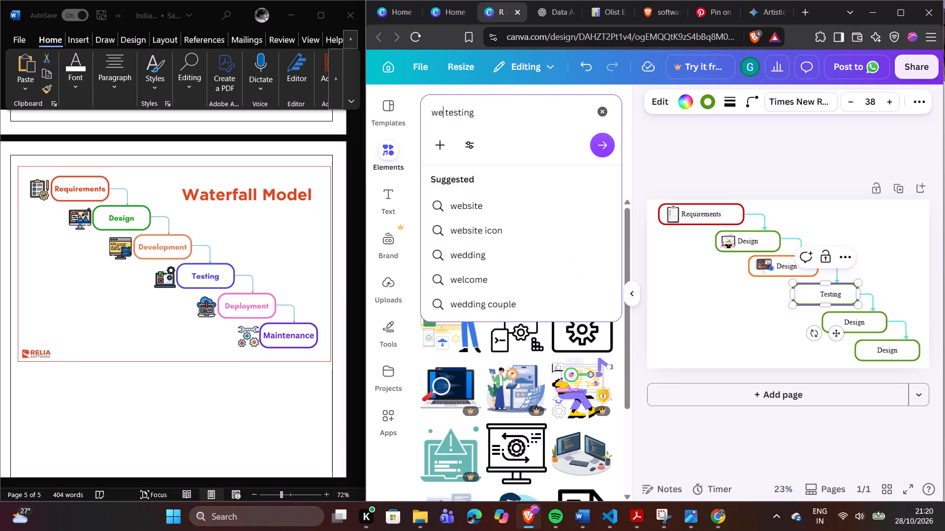
{"action": "key", "text": "b"}
{"action": "key", "text": "Return"}
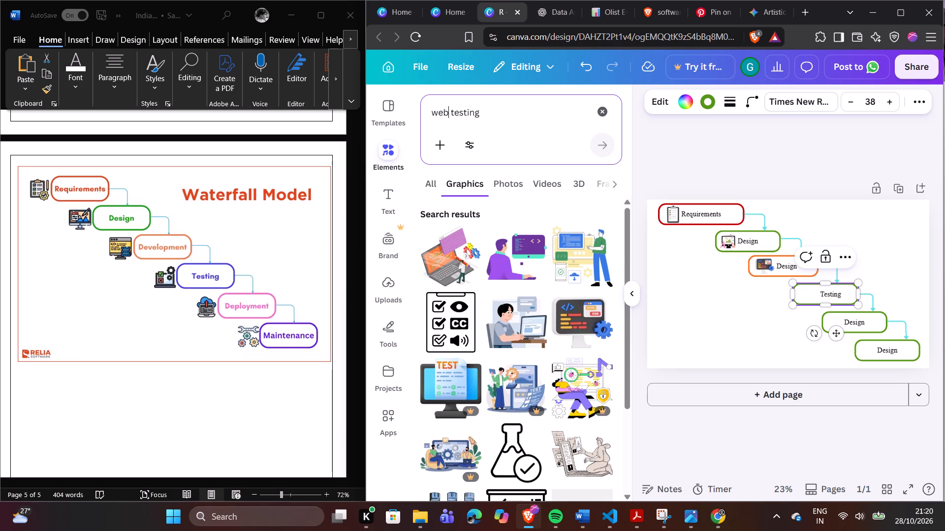
Insert the premium computer monitor graphic with the TEST sheet on its screen into the design.
{"action": "scroll", "coordinate": [440, 273], "scroll_direction": "down", "scroll_amount": 4}
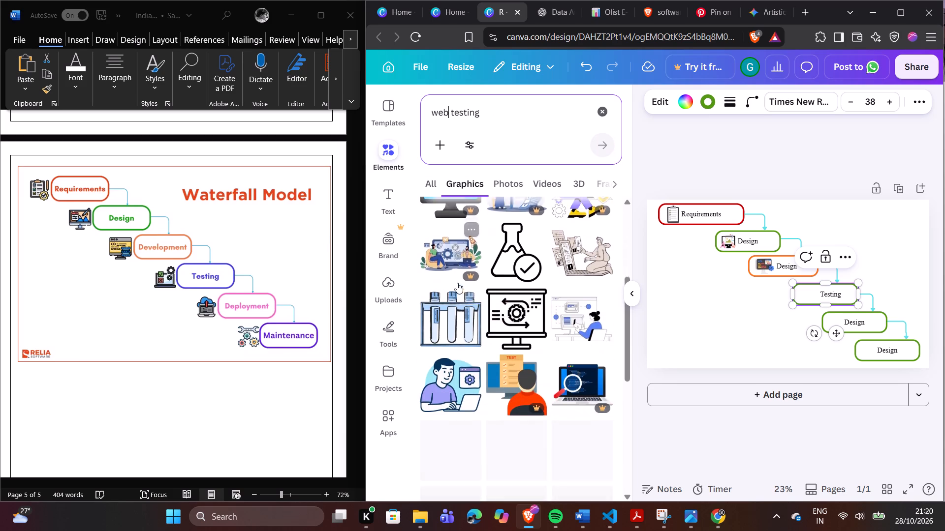
{"action": "scroll", "coordinate": [457, 283], "scroll_direction": "down", "scroll_amount": 2}
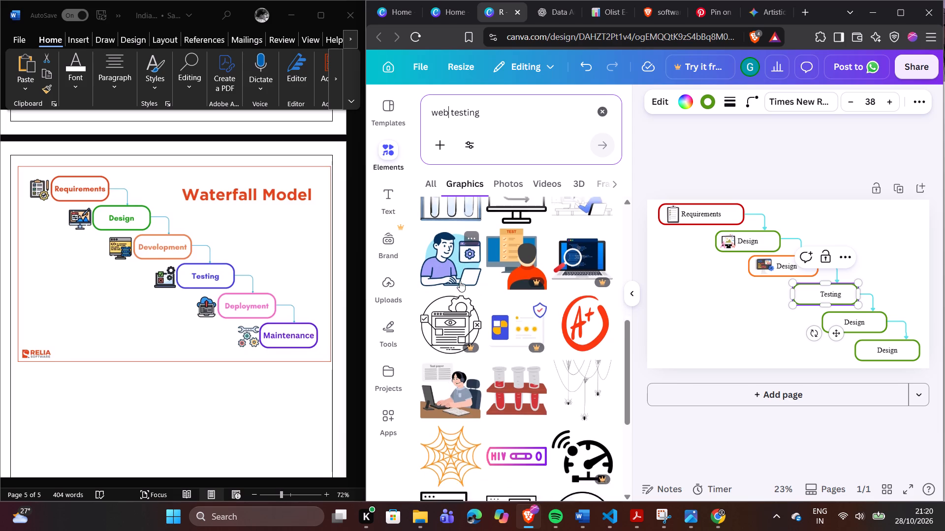
{"action": "scroll", "coordinate": [460, 281], "scroll_direction": "down", "scroll_amount": 1}
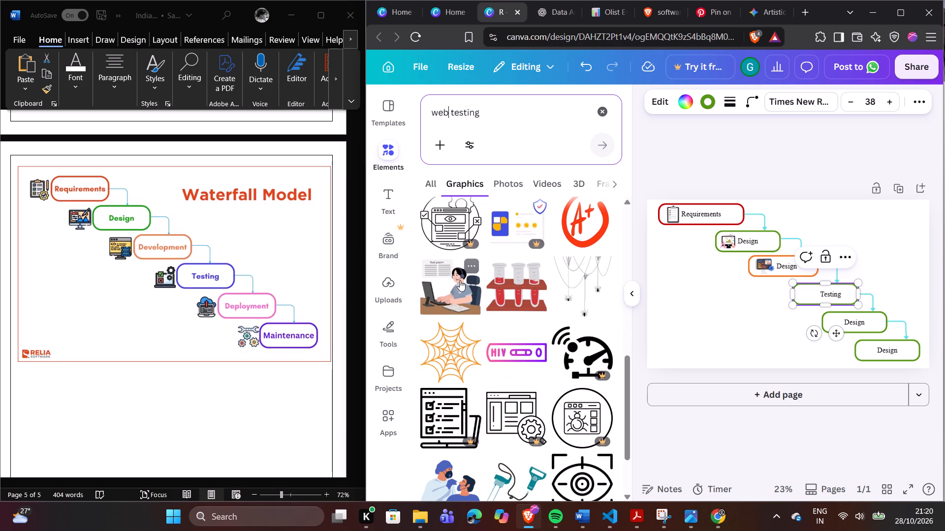
{"action": "scroll", "coordinate": [460, 280], "scroll_direction": "down", "scroll_amount": 1}
{"action": "scroll", "coordinate": [512, 315], "scroll_direction": "down", "scroll_amount": 3}
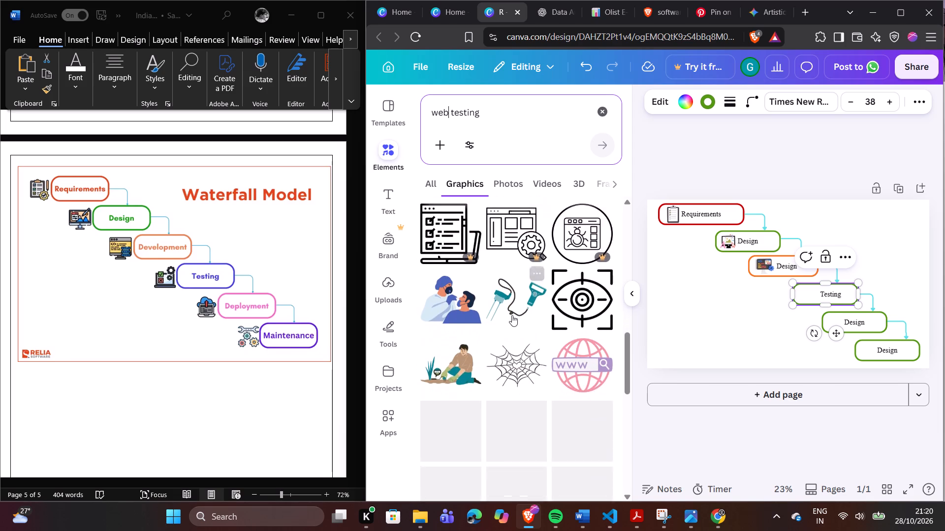
{"action": "scroll", "coordinate": [513, 315], "scroll_direction": "down", "scroll_amount": 3}
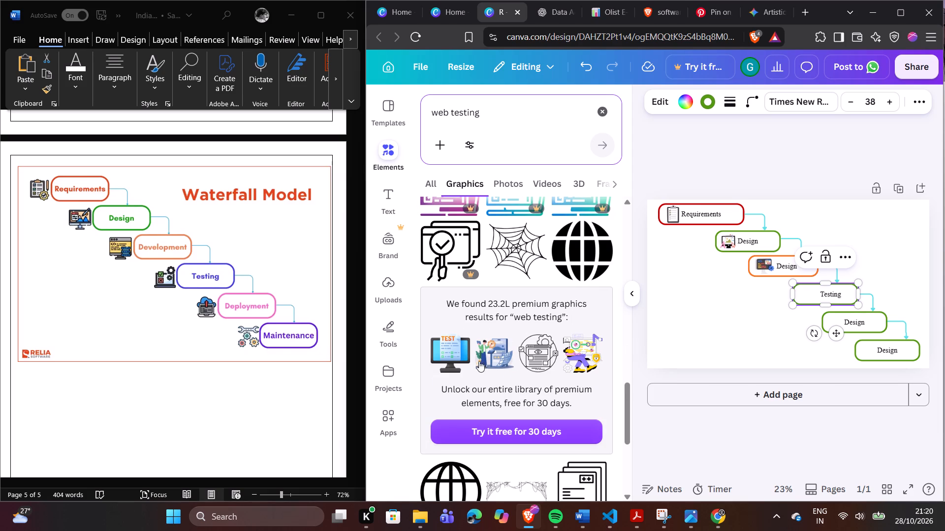
{"action": "left_click", "coordinate": [452, 351]}
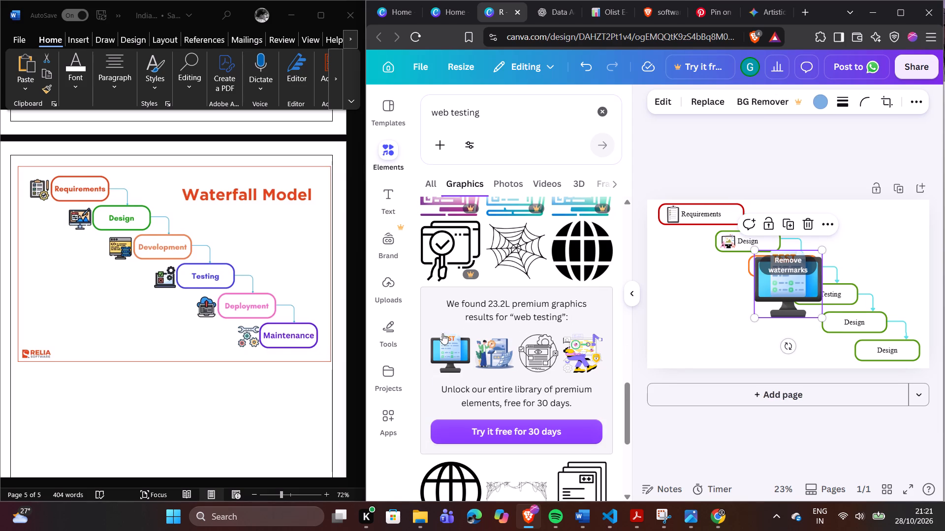
{"action": "left_click", "coordinate": [638, 296]}
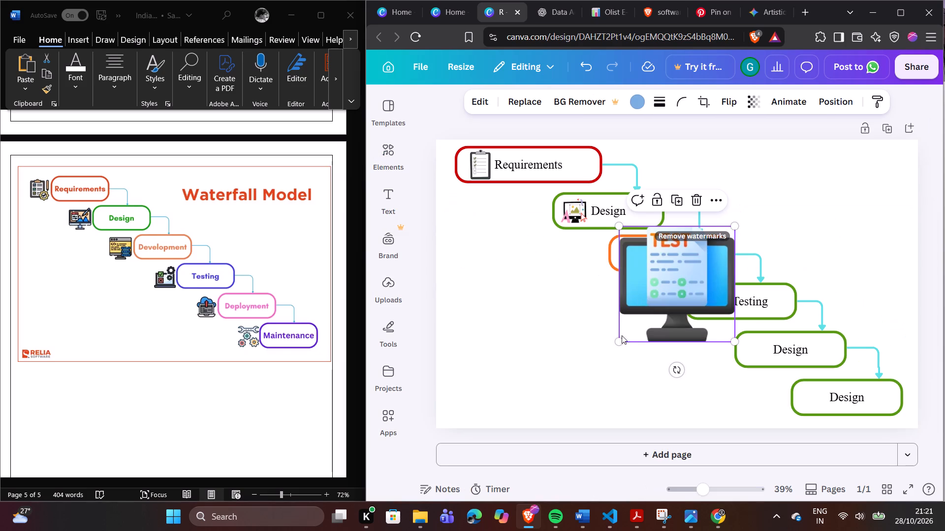
Shrink the test monitor graphic to icon size and place it inside the fourth box, just before the Testing label.
{"action": "left_click_drag", "start_coordinate": [619, 341], "coordinate": [719, 264]}
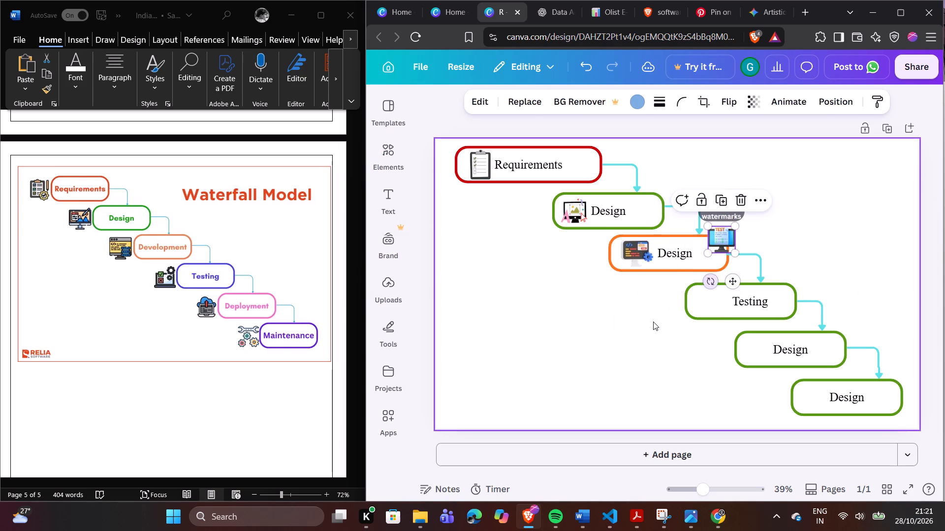
{"action": "left_click", "coordinate": [653, 322]}
{"action": "left_click_drag", "start_coordinate": [725, 235], "coordinate": [716, 294]}
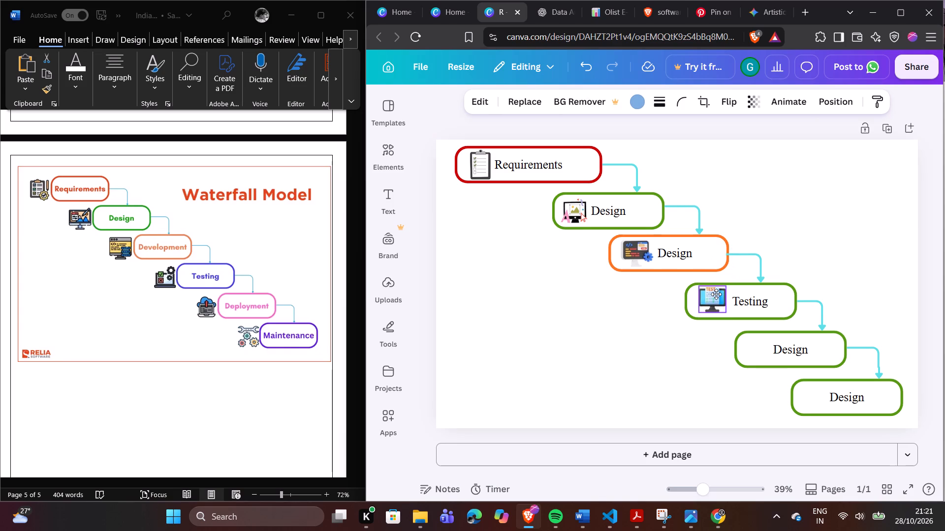
{"action": "left_click_drag", "start_coordinate": [716, 294], "coordinate": [716, 296]}
{"action": "left_click", "coordinate": [603, 314]}
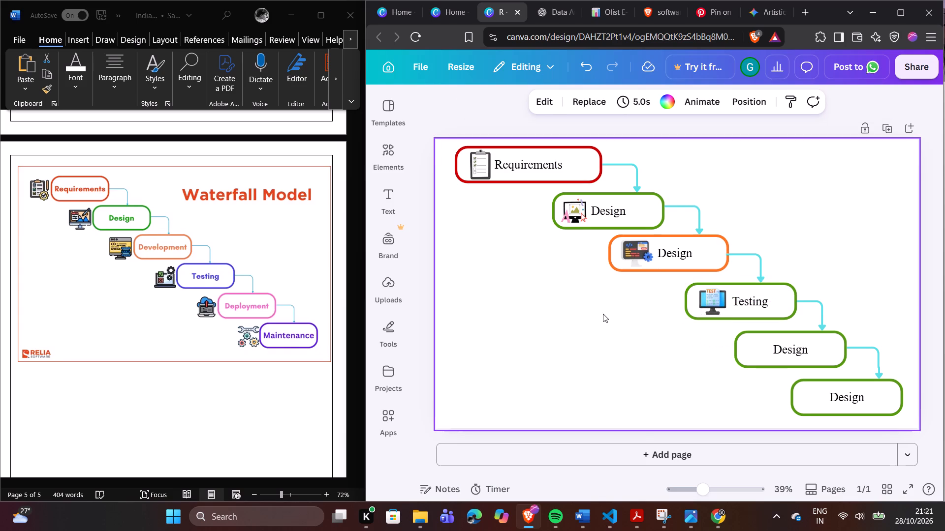
Make the Requirements label in the first box bold.
{"action": "triple_click", "coordinate": [542, 166]}
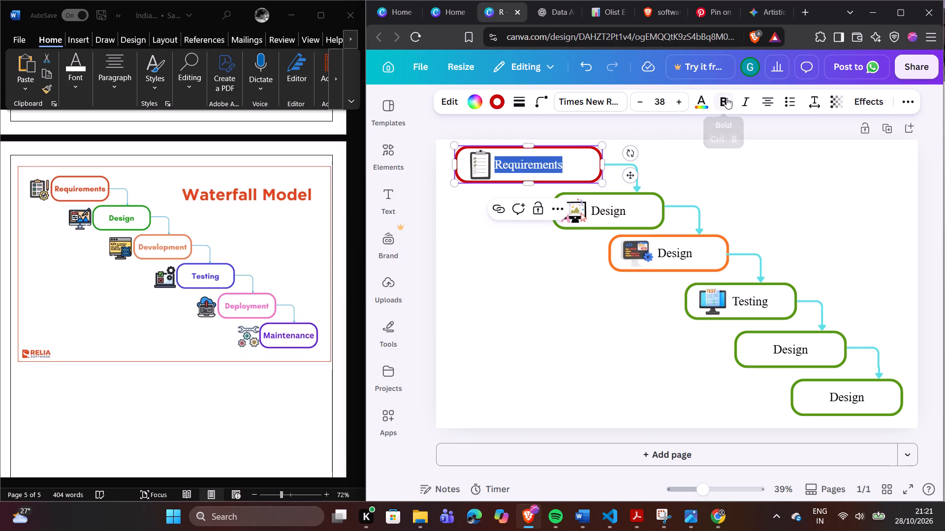
{"action": "left_click", "coordinate": [726, 98]}
Unlock the second box and make its Design label bold.
{"action": "triple_click", "coordinate": [610, 211]}
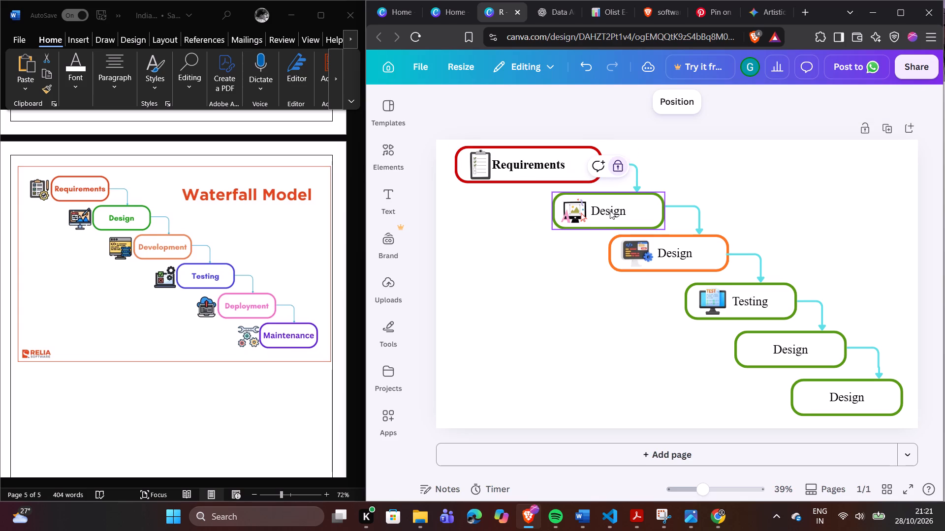
{"action": "left_click", "coordinate": [609, 209]}
{"action": "triple_click", "coordinate": [608, 208]}
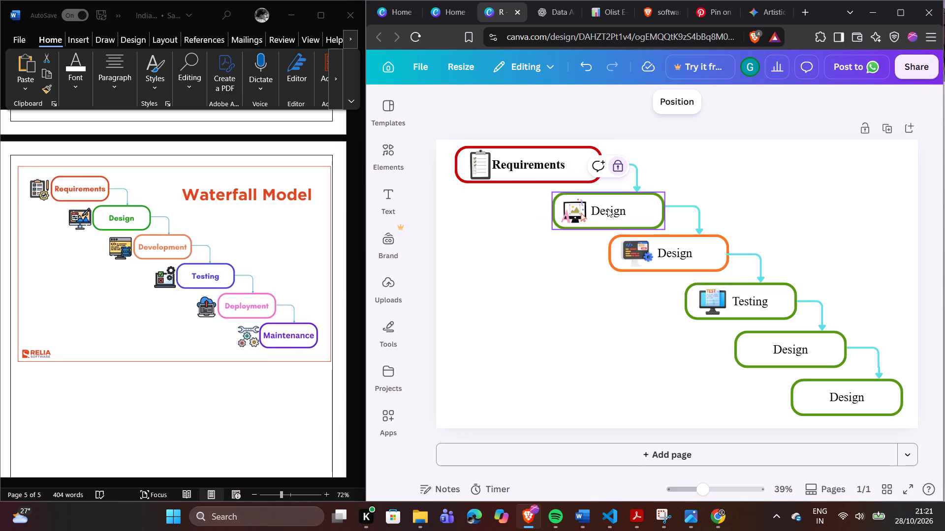
{"action": "triple_click", "coordinate": [611, 212]}
{"action": "left_click", "coordinate": [617, 167]}
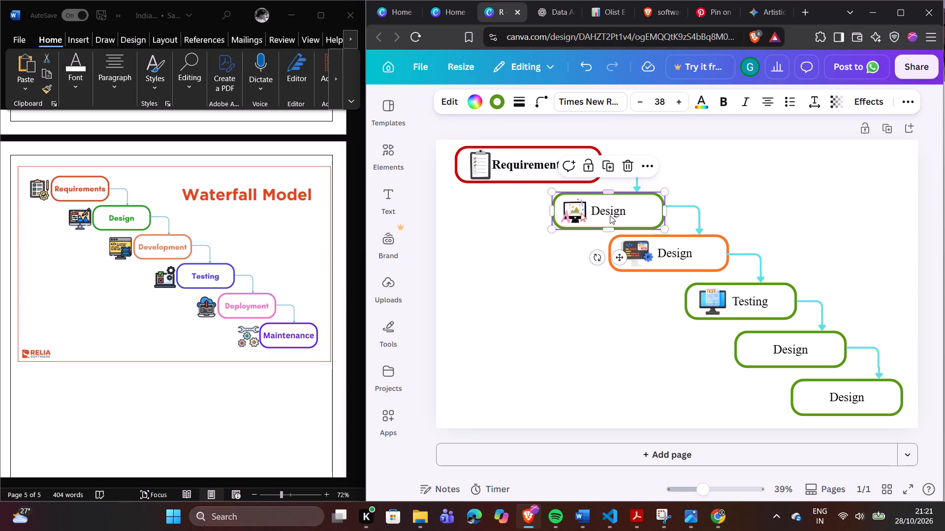
{"action": "triple_click", "coordinate": [610, 214]}
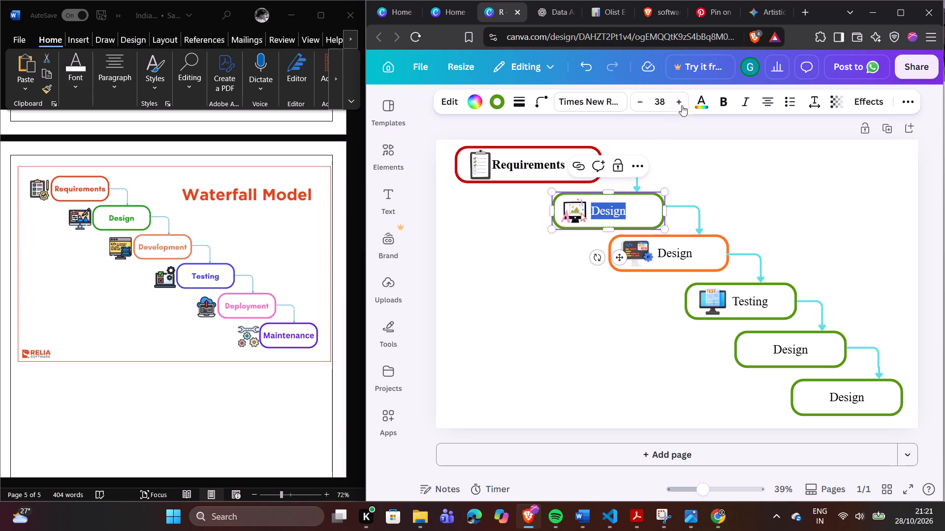
{"action": "left_click", "coordinate": [722, 101]}
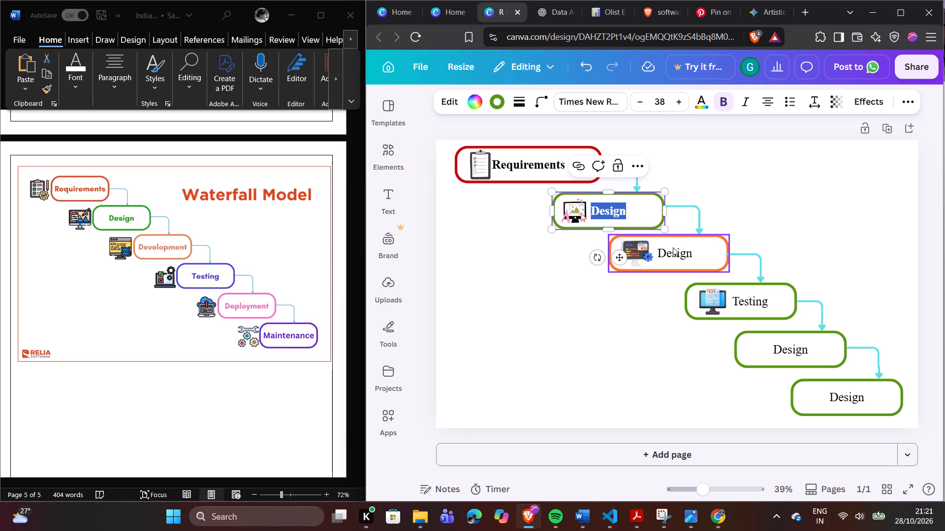
Replace the label in the orange third box with "Development".
{"action": "triple_click", "coordinate": [672, 251]}
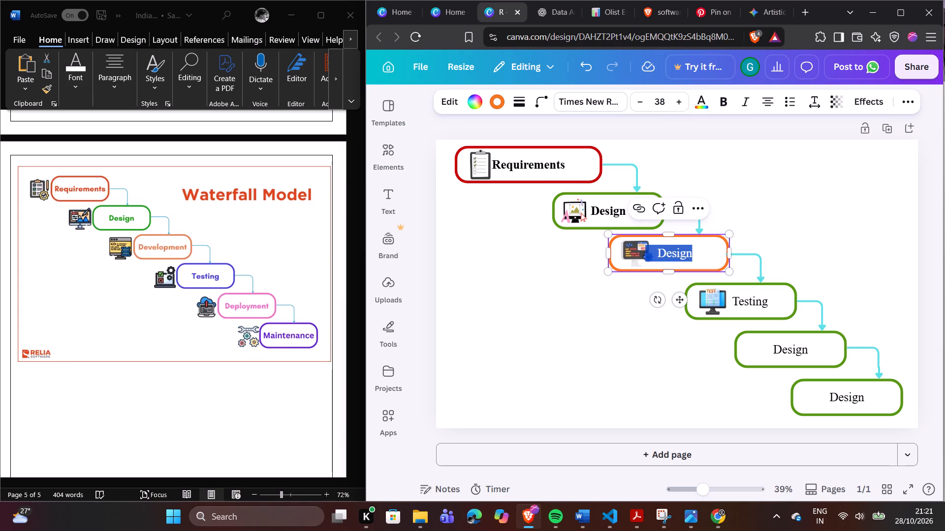
{"action": "left_click", "coordinate": [693, 252]}
{"action": "left_click", "coordinate": [694, 251]}
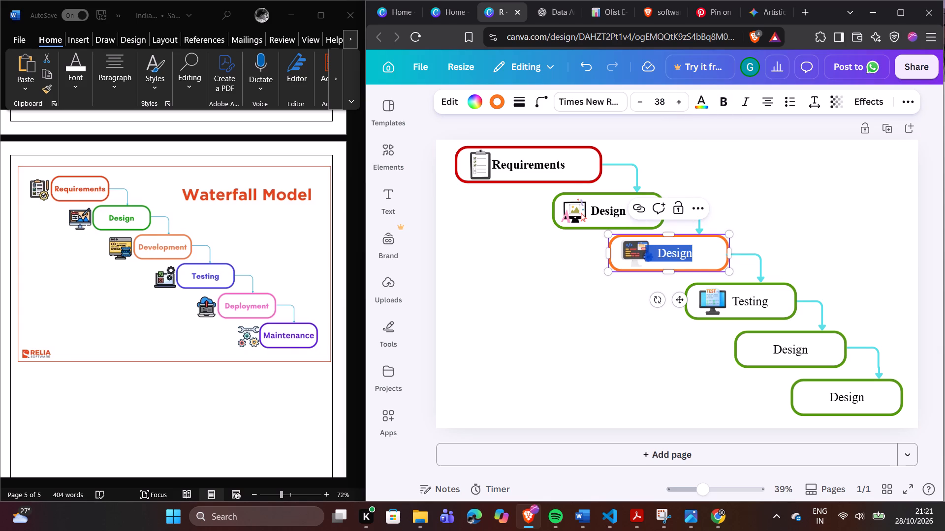
{"action": "left_click", "coordinate": [686, 253]}
{"action": "left_click", "coordinate": [693, 256]}
{"action": "key", "text": "BackSpace"}
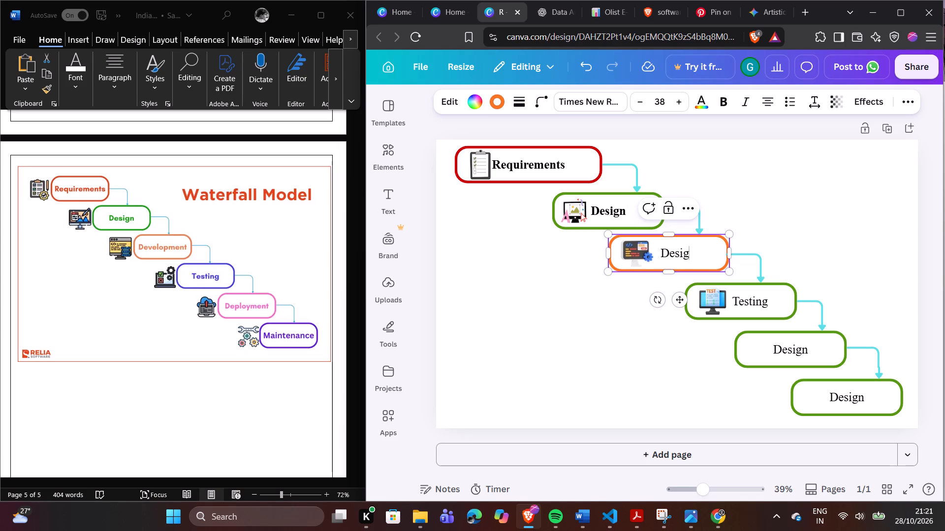
{"action": "key", "text": "BackSpace"}
{"action": "key", "text": "BackSpace"}
{"action": "key", "text": "BackSpace"}
{"action": "type", "text": "vo"}
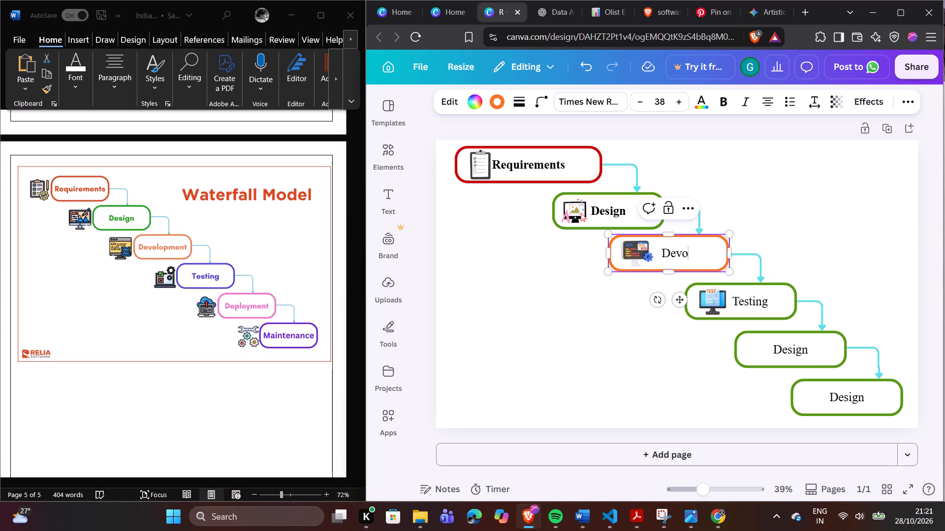
{"action": "key", "text": "BackSpace"}
{"action": "key", "text": "e"}
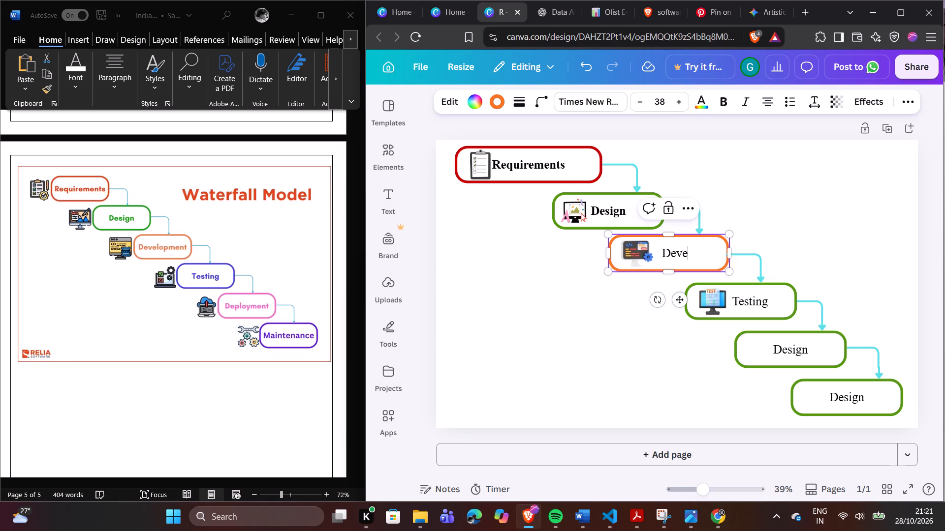
{"action": "type", "text": "lop"}
{"action": "type", "text": "me"}
{"action": "type", "text": "nt"}
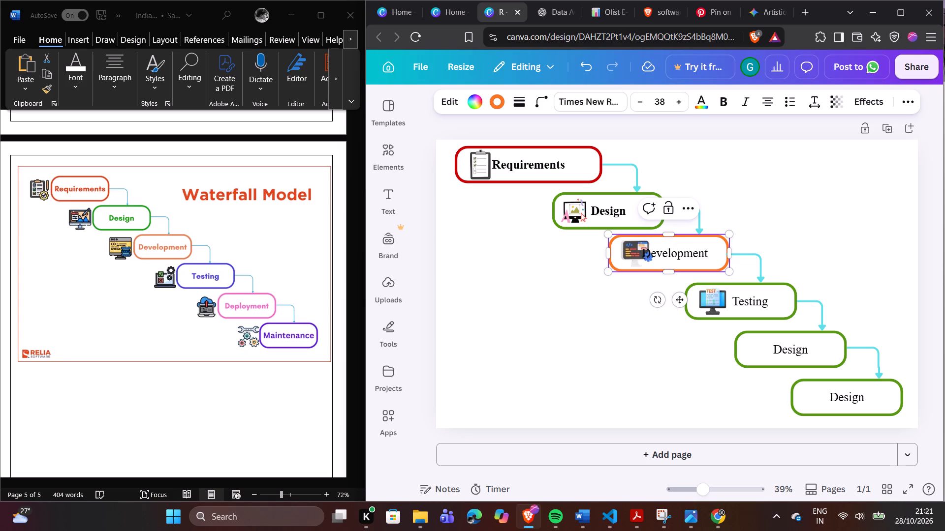
Add leading spaces before the Development label in the third box so it clears the monitor icon.
{"action": "left_click", "coordinate": [641, 251]}
{"action": "key", "text": "space"}
{"action": "key", "text": "space"}
{"action": "key", "text": "space"}
{"action": "key", "text": "space"}
{"action": "key", "text": "space"}
{"action": "key", "text": "space"}
{"action": "key", "text": "space"}
{"action": "key", "text": "space"}
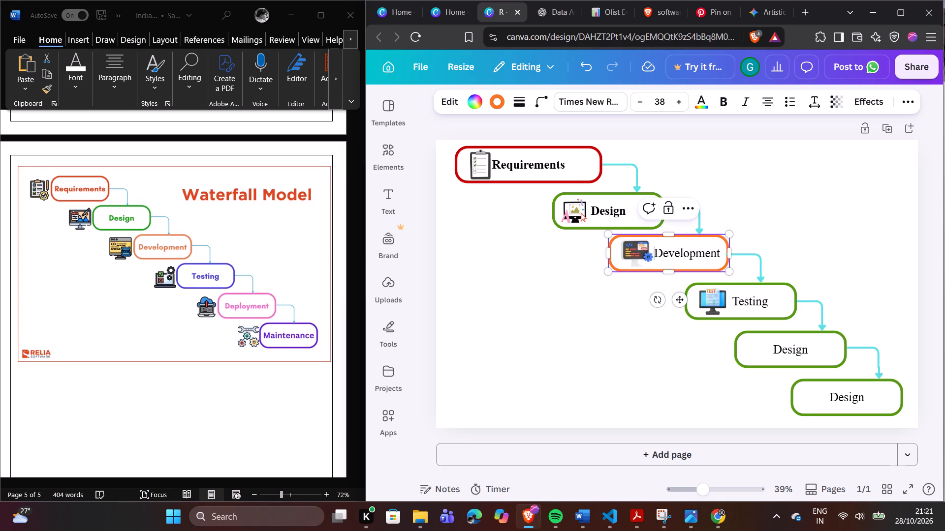
{"action": "key", "text": "space"}
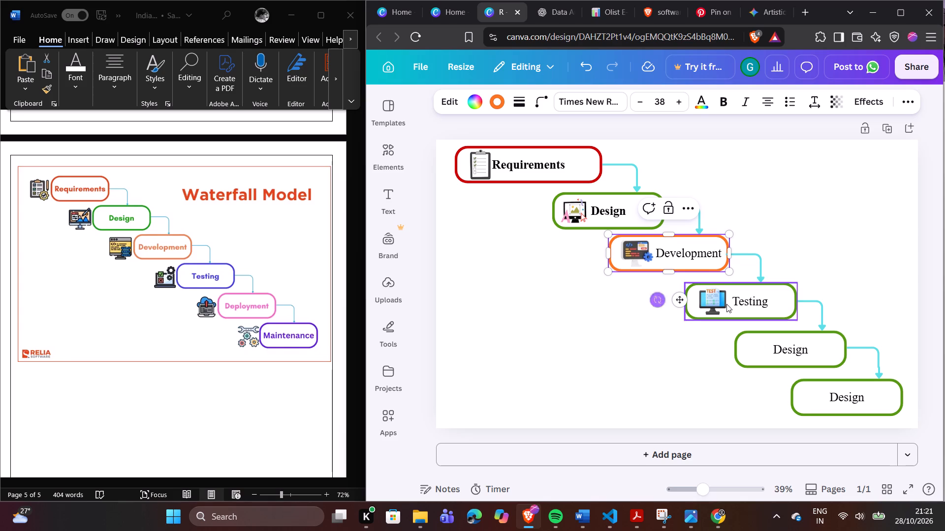
Make the Development label in the orange third box bold.
{"action": "double_click", "coordinate": [681, 251]}
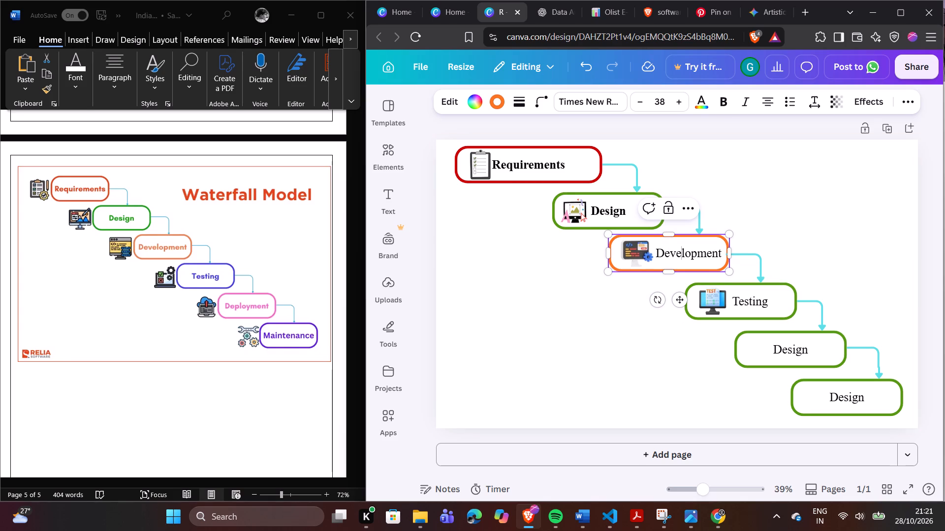
{"action": "left_click", "coordinate": [726, 102]}
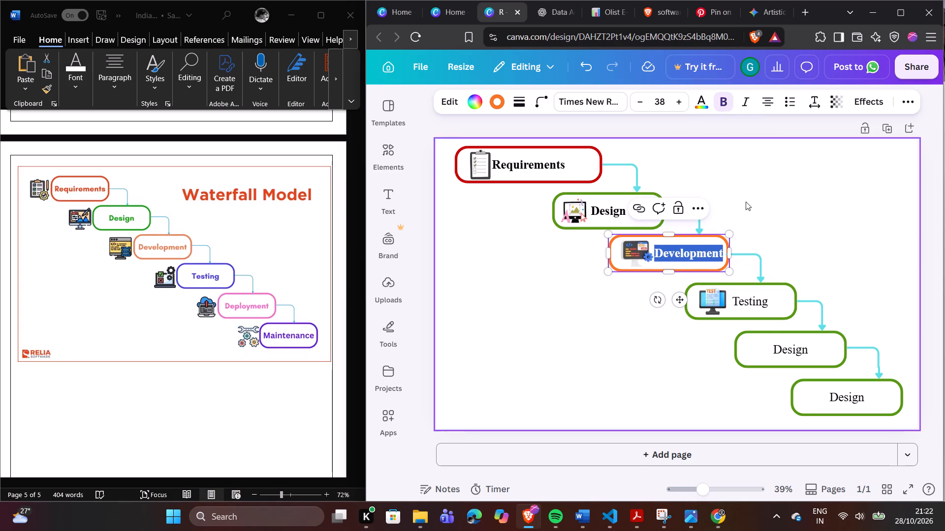
Make the Testing label in the fourth box bold.
{"action": "triple_click", "coordinate": [754, 298]}
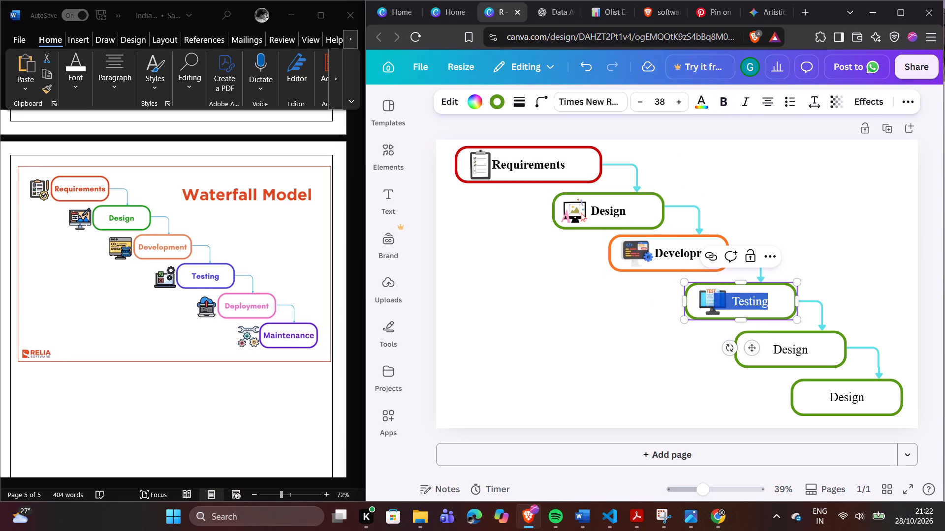
{"action": "left_click", "coordinate": [725, 100]}
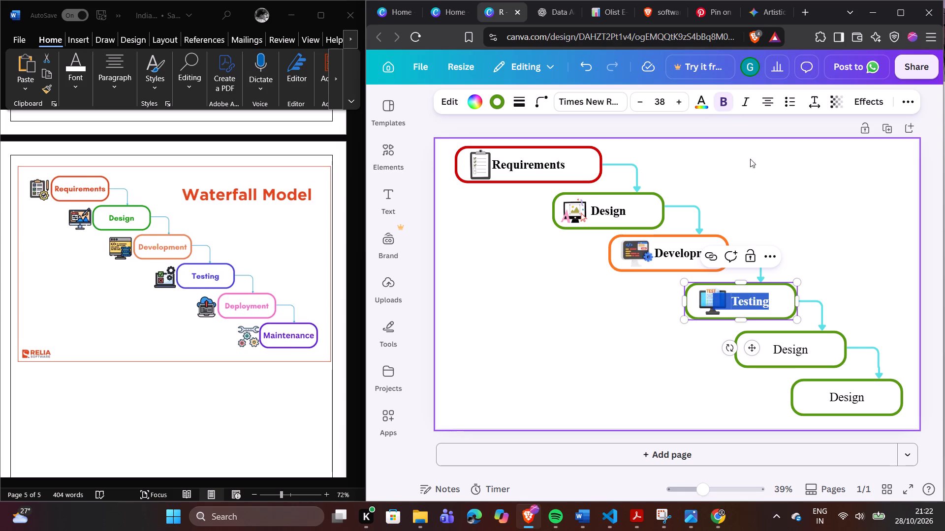
{"action": "left_click", "coordinate": [785, 194]}
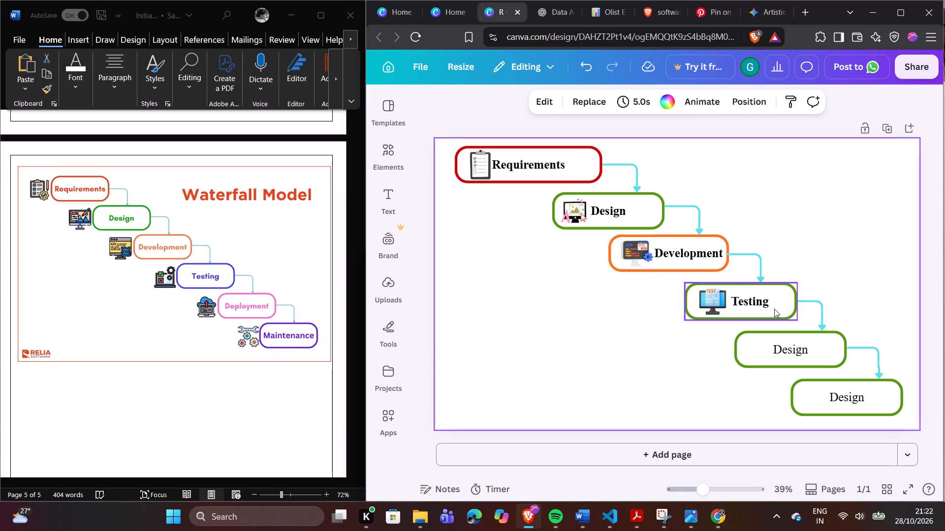
Change the Testing box's outline to the dark blue default solid colour.
{"action": "left_click", "coordinate": [755, 287]}
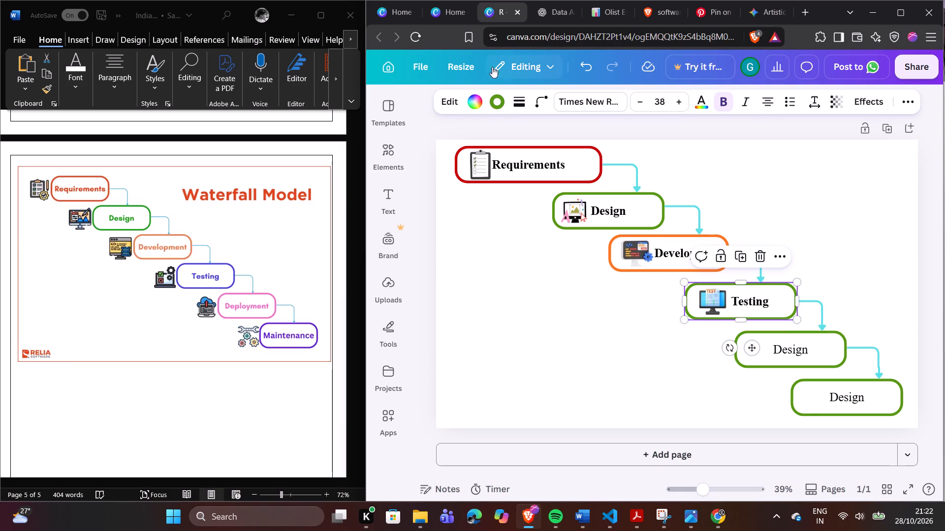
{"action": "left_click", "coordinate": [498, 100]}
{"action": "scroll", "coordinate": [520, 270], "scroll_direction": "down", "scroll_amount": 3}
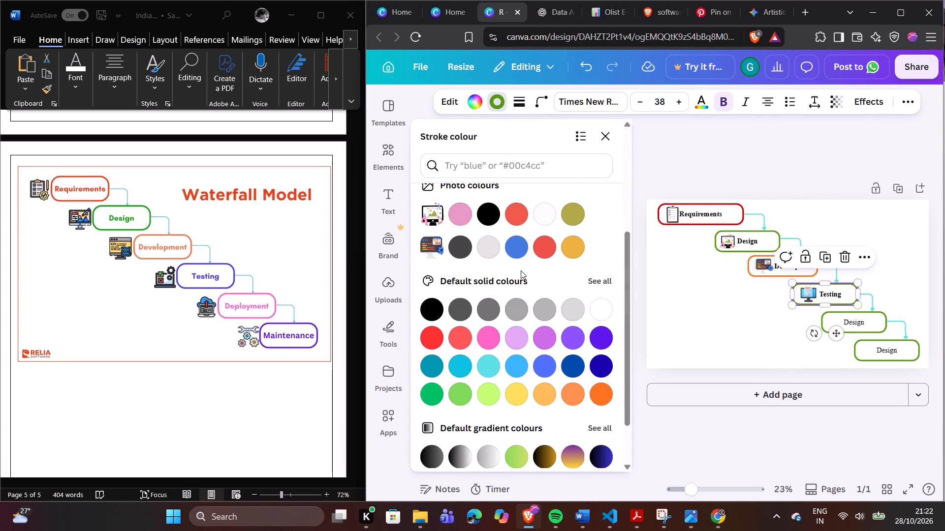
{"action": "left_click", "coordinate": [606, 364]}
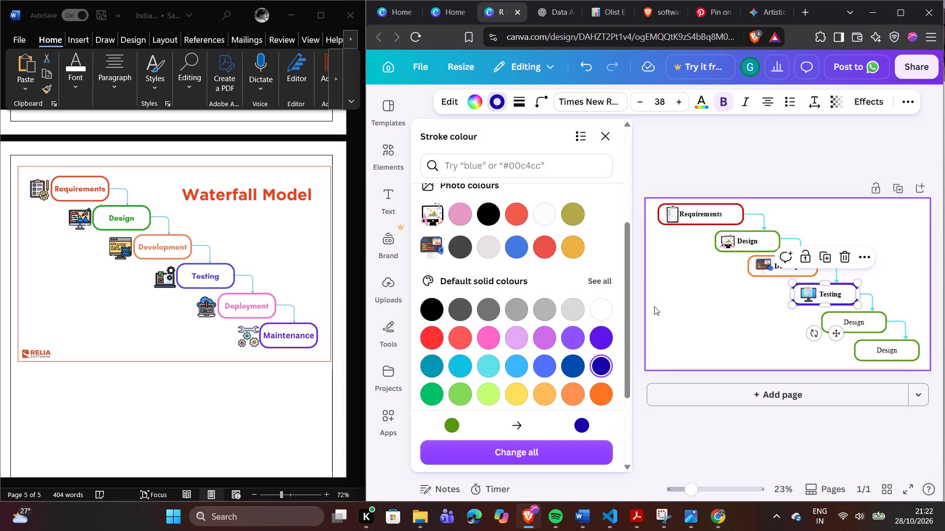
{"action": "left_click", "coordinate": [656, 305]}
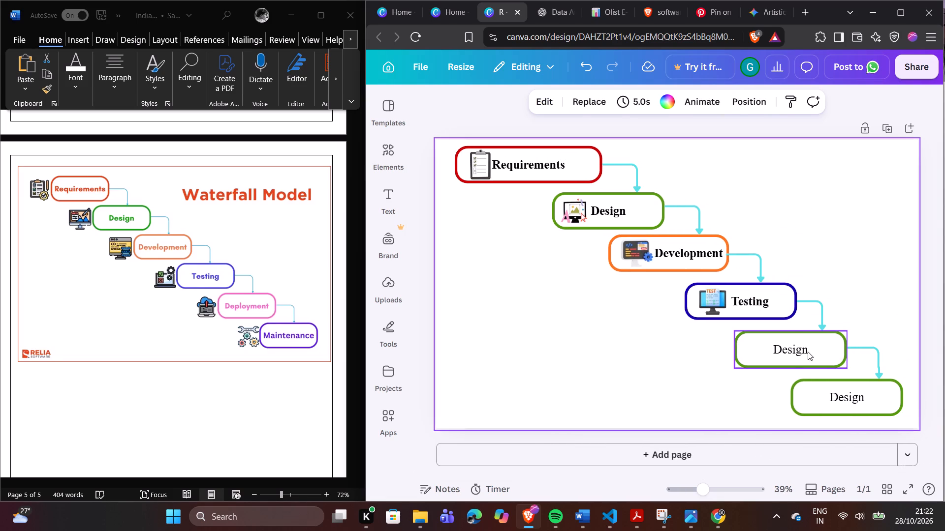
Replace the Design label in the fifth box with "Deployment".
{"action": "triple_click", "coordinate": [794, 352]}
{"action": "left_click", "coordinate": [794, 352]}
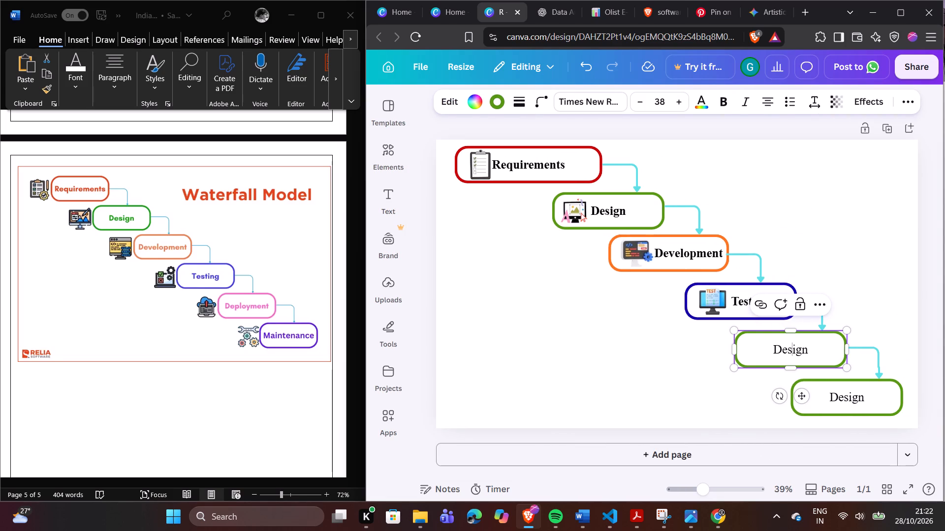
{"action": "left_click", "coordinate": [804, 351]}
{"action": "left_click", "coordinate": [808, 350]}
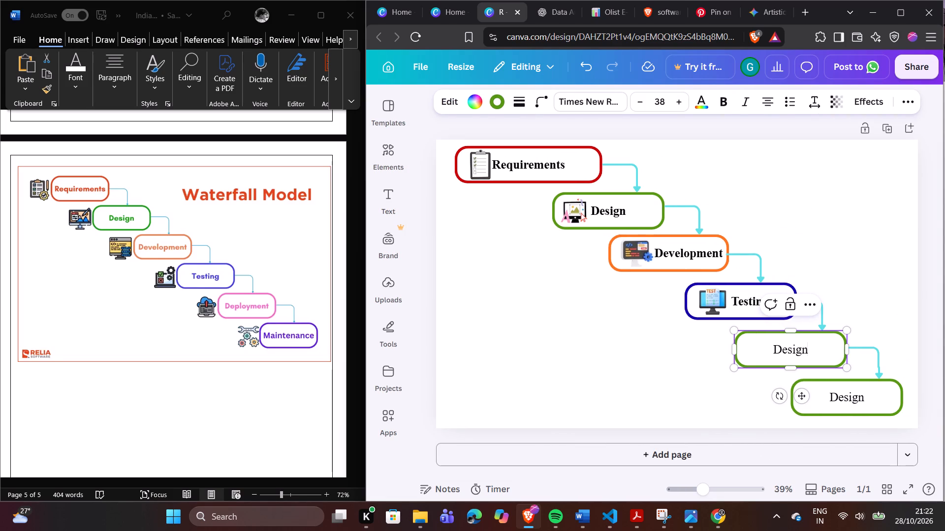
{"action": "key", "text": "BackSpace"}
{"action": "key", "text": "BackSpace"}
{"action": "key", "text": "BackSpace"}
{"action": "key", "text": "BackSpace"}
{"action": "key", "text": "p"}
{"action": "type", "text": "lo"}
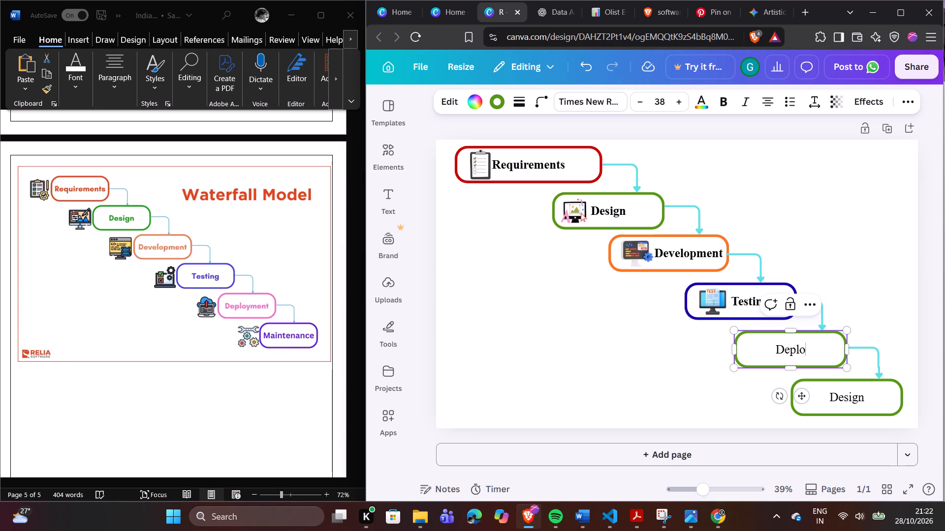
{"action": "type", "text": "yment"}
Make the Deployment label in the fifth box bold.
{"action": "triple_click", "coordinate": [787, 345]}
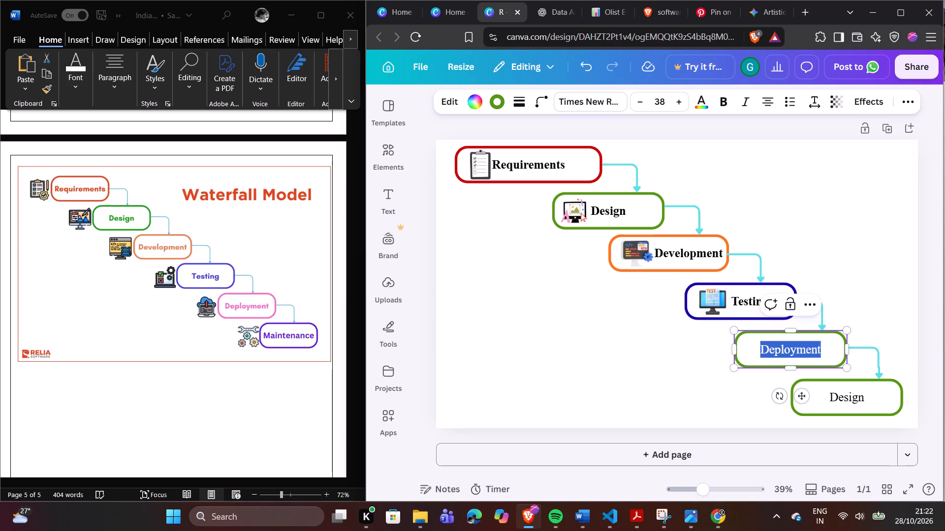
{"action": "left_click", "coordinate": [724, 96]}
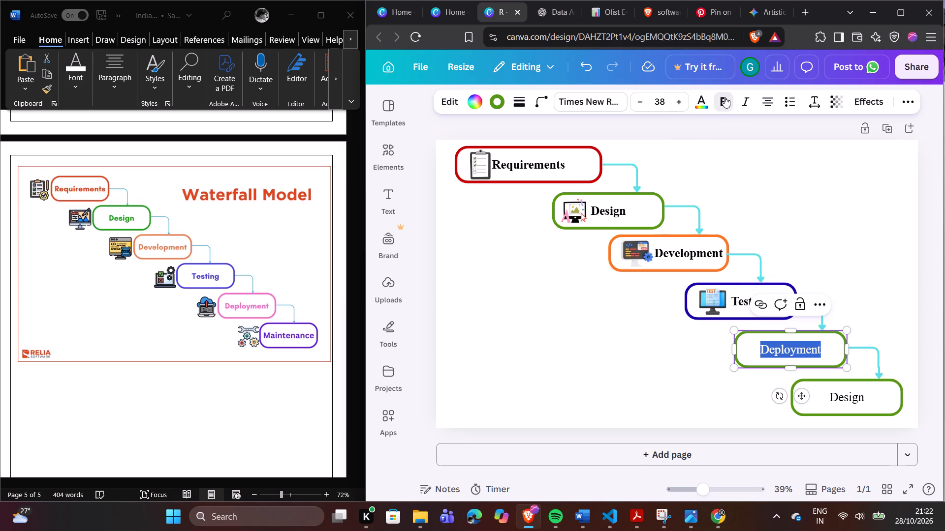
Add leading spaces before the Deployment label to leave room for an icon at the start of the box.
{"action": "left_click", "coordinate": [760, 345]}
{"action": "left_click", "coordinate": [759, 345]}
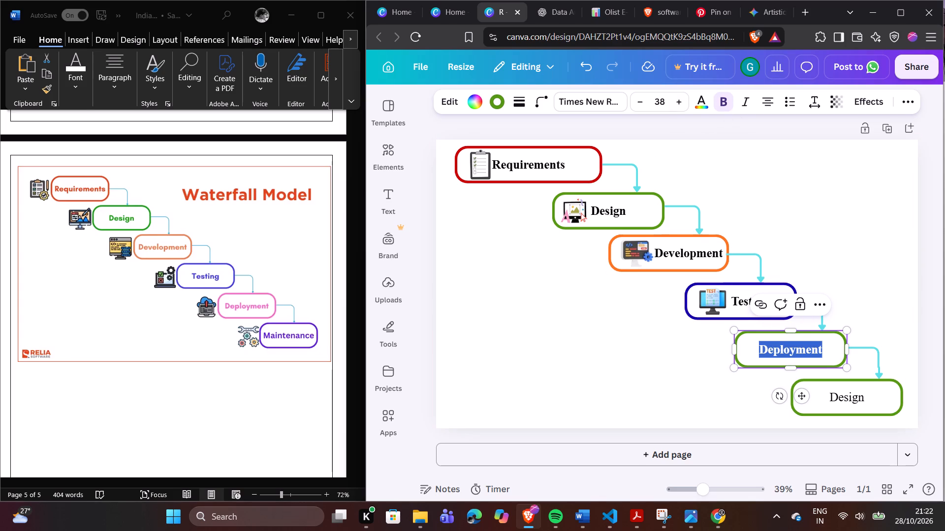
{"action": "double_click", "coordinate": [763, 346]}
{"action": "left_click", "coordinate": [769, 347]}
{"action": "left_click", "coordinate": [759, 352]}
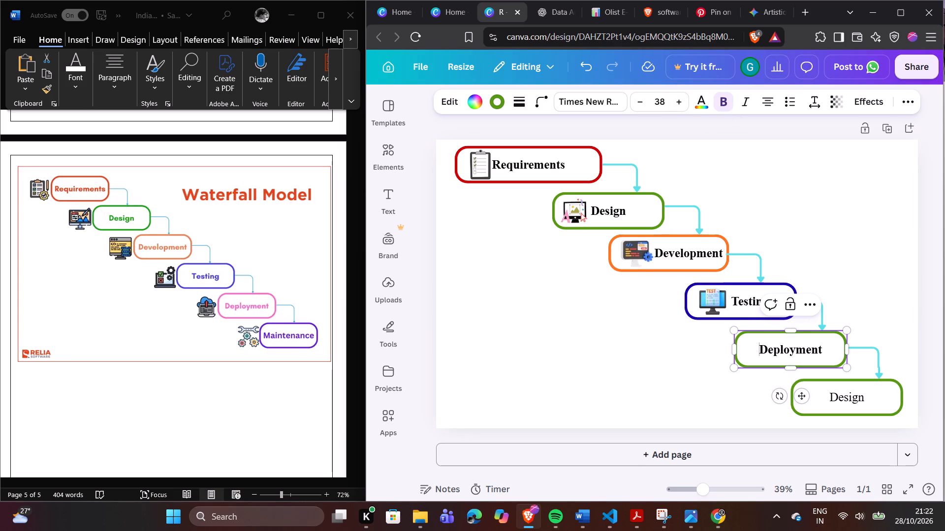
{"action": "key", "text": "space"}
{"action": "key", "text": "space"}
{"action": "key", "text": "space"}
{"action": "key", "text": "space"}
{"action": "key", "text": "space"}
{"action": "key", "text": "space"}
{"action": "key", "text": "space"}
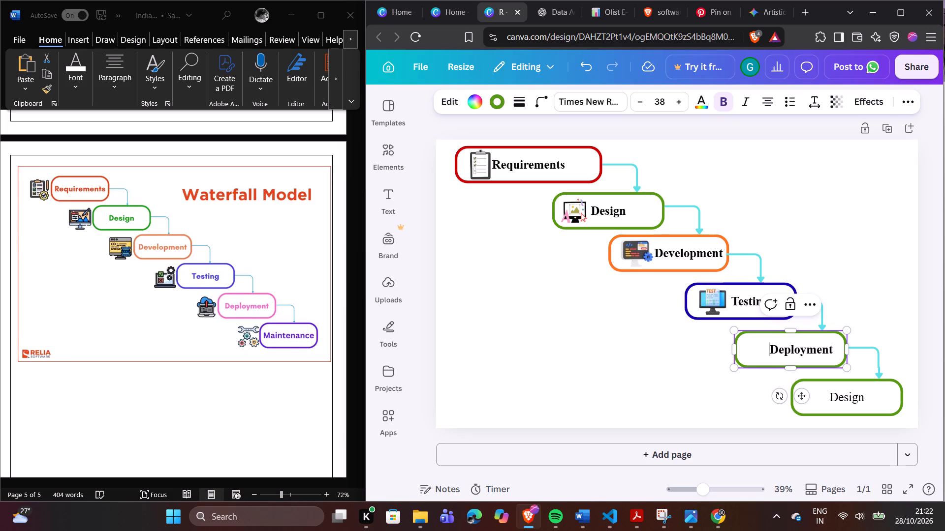
{"action": "key", "text": "space"}
{"action": "key", "text": "space"}
Search the elements library for "deployment" and restrict the results to graphics.
{"action": "left_click", "coordinate": [386, 155]}
{"action": "left_click", "coordinate": [603, 113]}
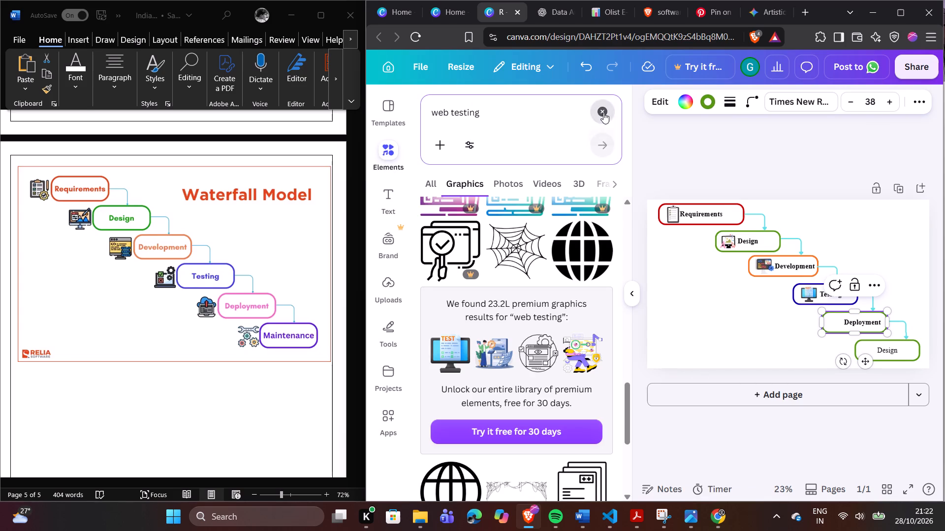
{"action": "key", "text": "d"}
{"action": "key", "text": "e"}
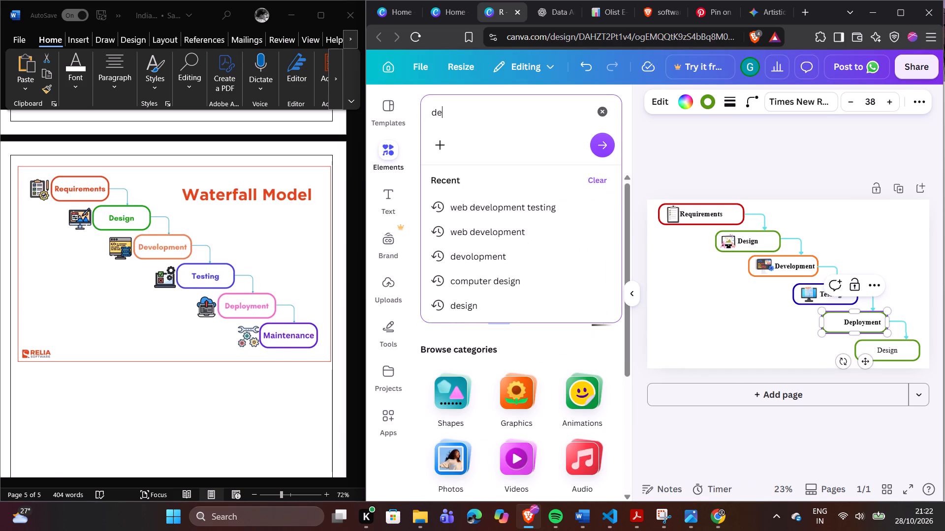
{"action": "type", "text": "plyme"}
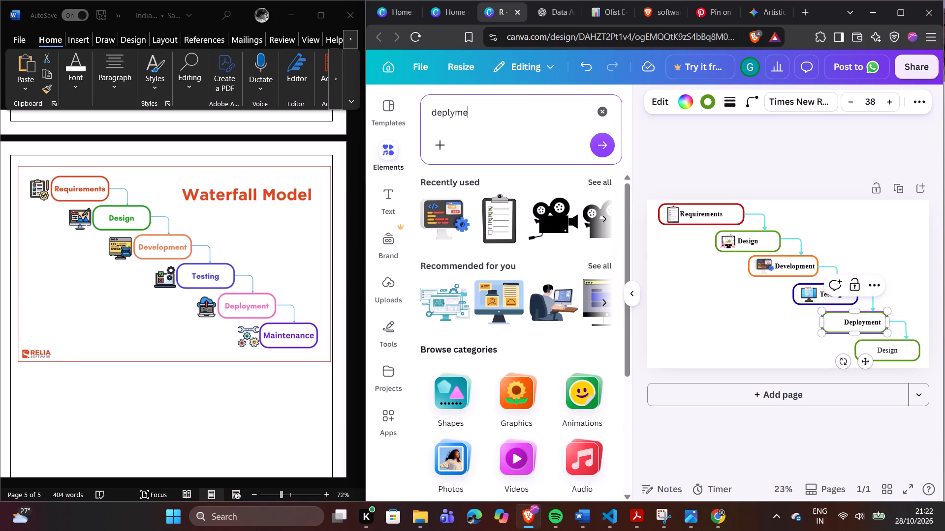
{"action": "key", "text": "n"}
{"action": "key", "text": "t"}
{"action": "key", "text": "Left"}
{"action": "key", "text": "Left"}
{"action": "key", "text": "Left"}
{"action": "key", "text": "Left"}
{"action": "key", "text": "Left"}
{"action": "key", "text": "o"}
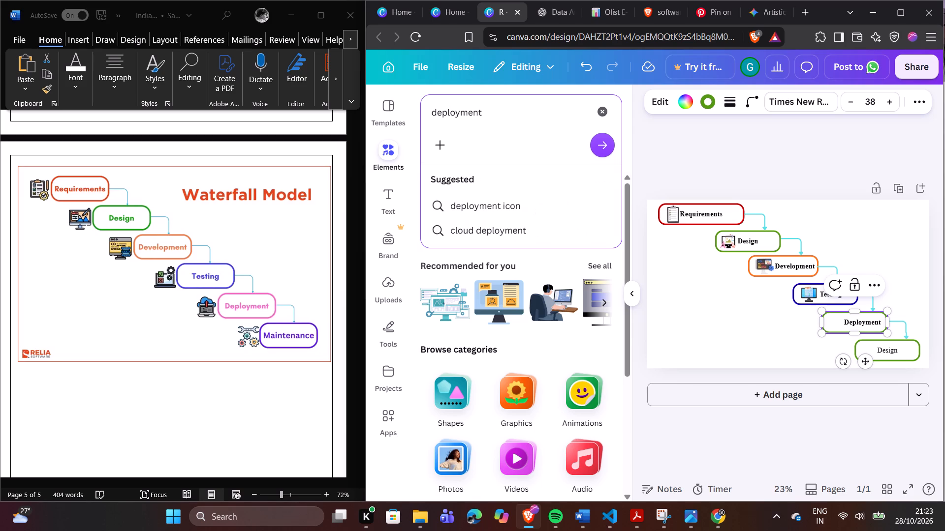
{"action": "key", "text": "Return"}
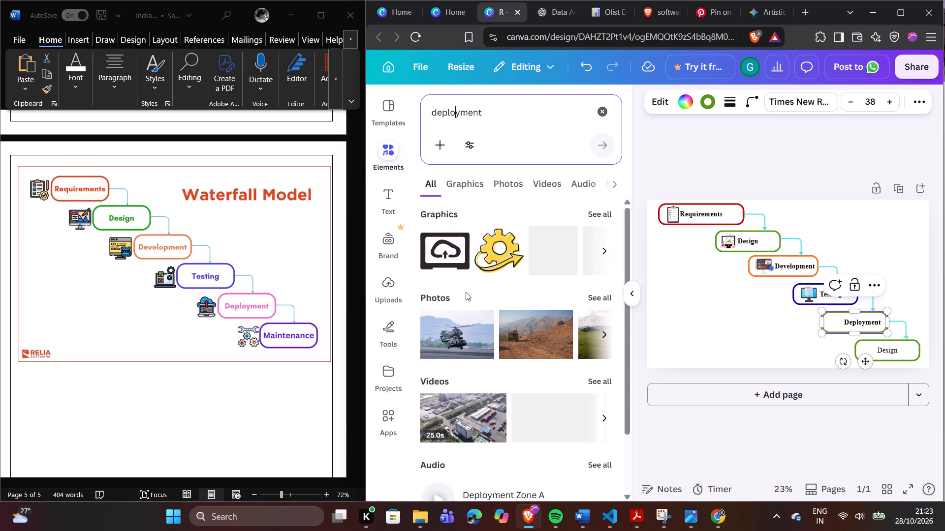
{"action": "left_click", "coordinate": [457, 177]}
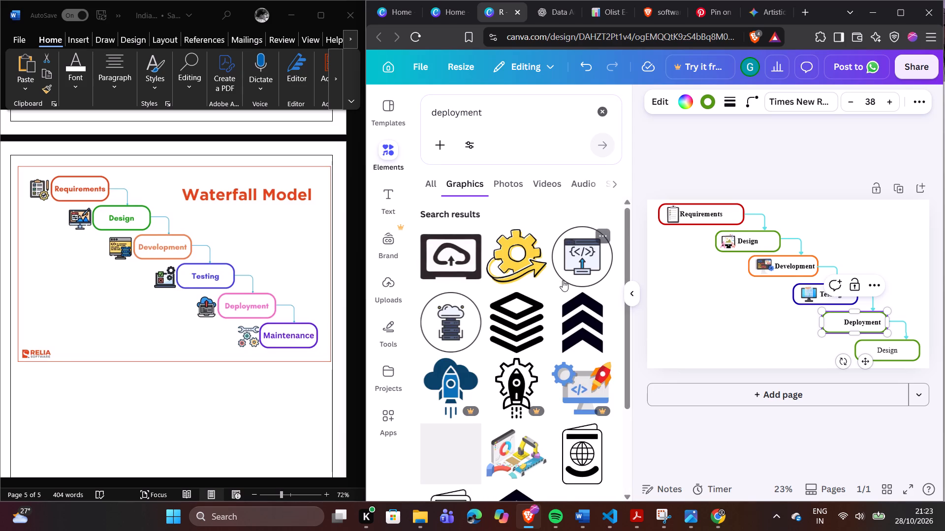
Insert the black browser-window graphic with a globe and two upward arrows from the deployment results.
{"action": "scroll", "coordinate": [563, 280], "scroll_direction": "down", "scroll_amount": 2}
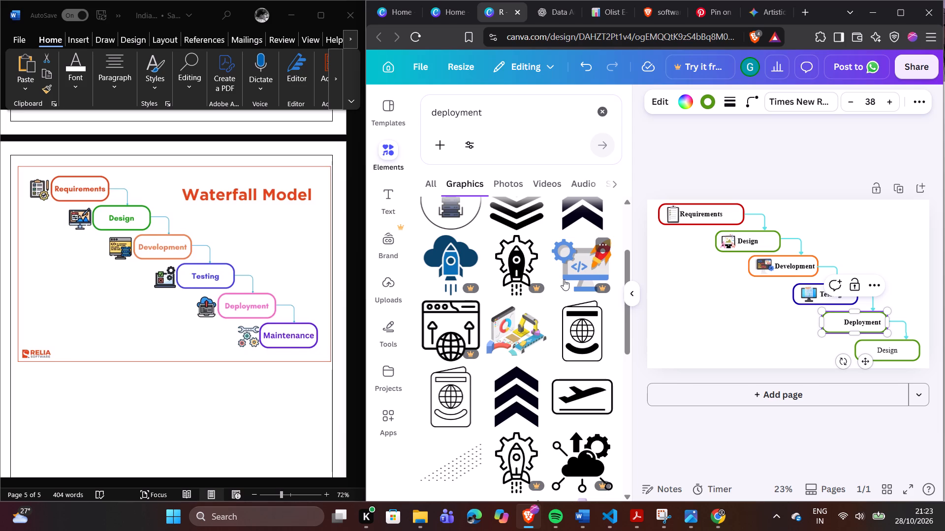
{"action": "scroll", "coordinate": [535, 327], "scroll_direction": "down", "scroll_amount": 3}
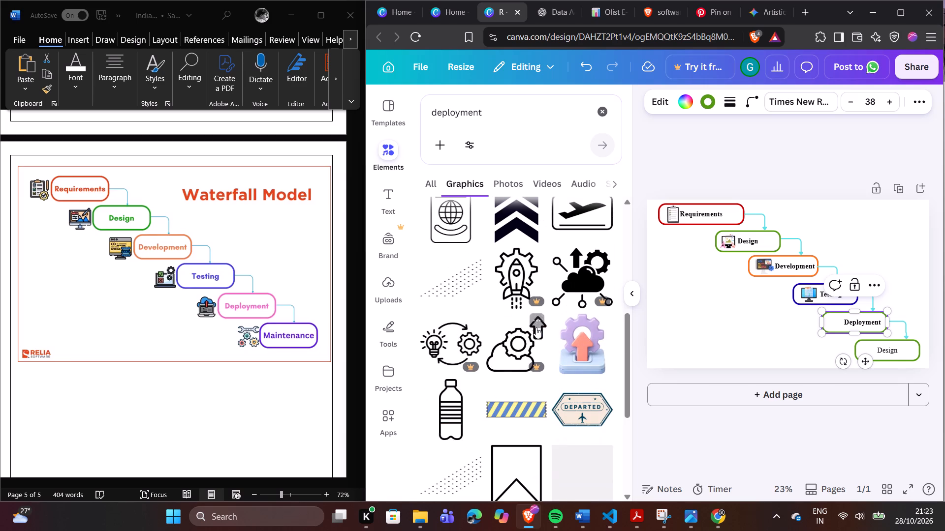
{"action": "scroll", "coordinate": [540, 326], "scroll_direction": "down", "scroll_amount": 3}
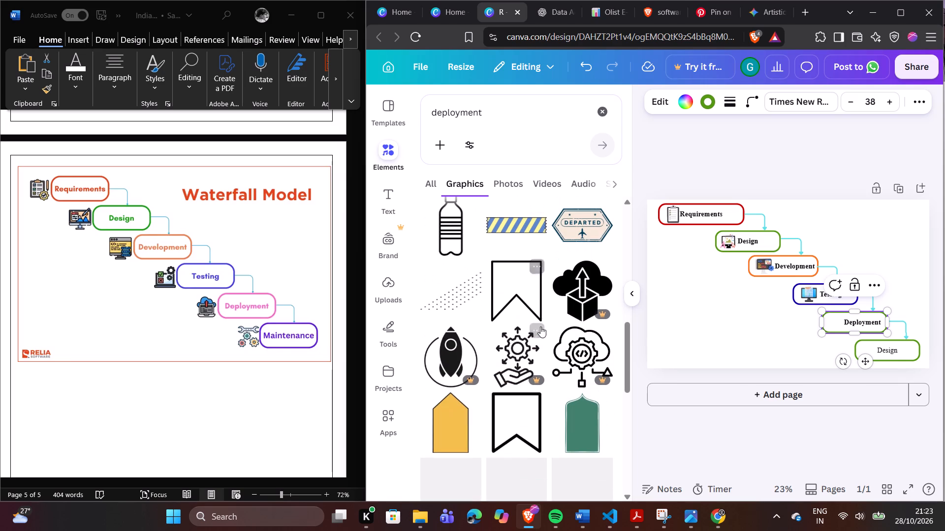
{"action": "scroll", "coordinate": [540, 326], "scroll_direction": "down", "scroll_amount": 2}
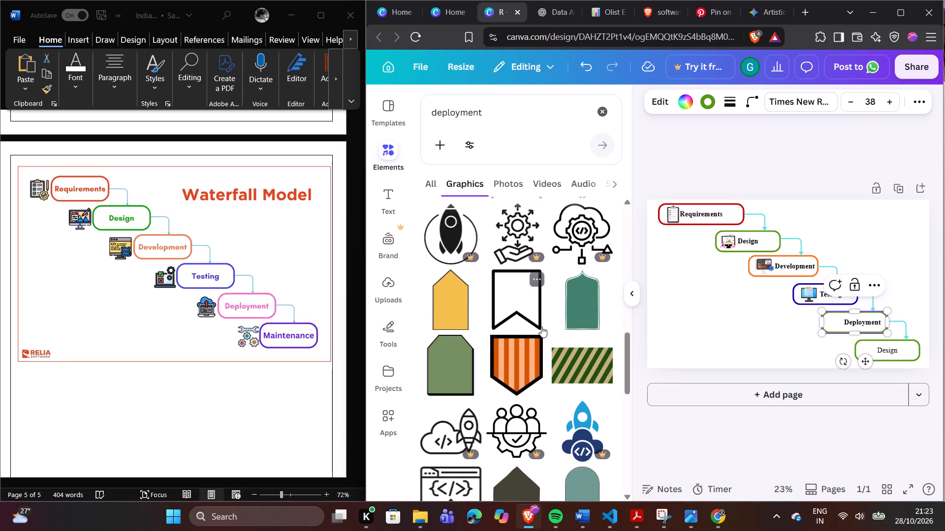
{"action": "scroll", "coordinate": [541, 326], "scroll_direction": "down", "scroll_amount": 3}
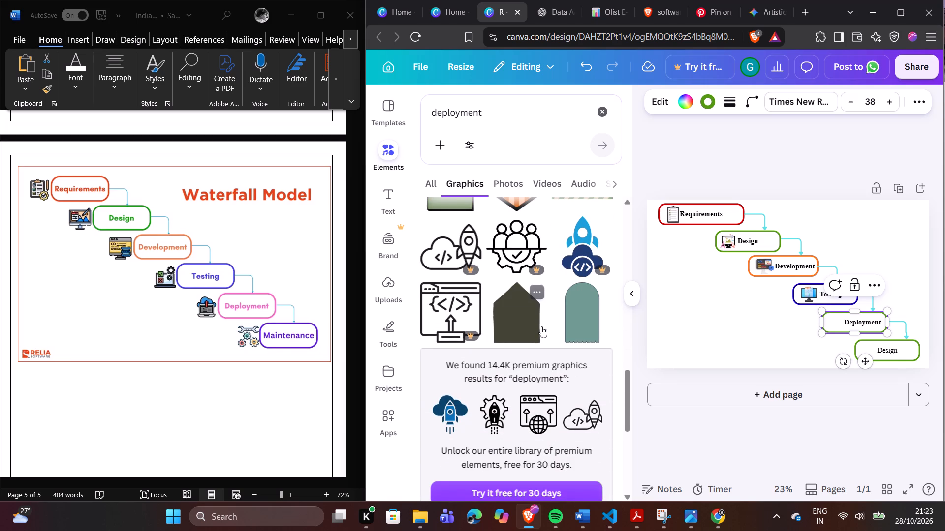
{"action": "left_click", "coordinate": [541, 418]}
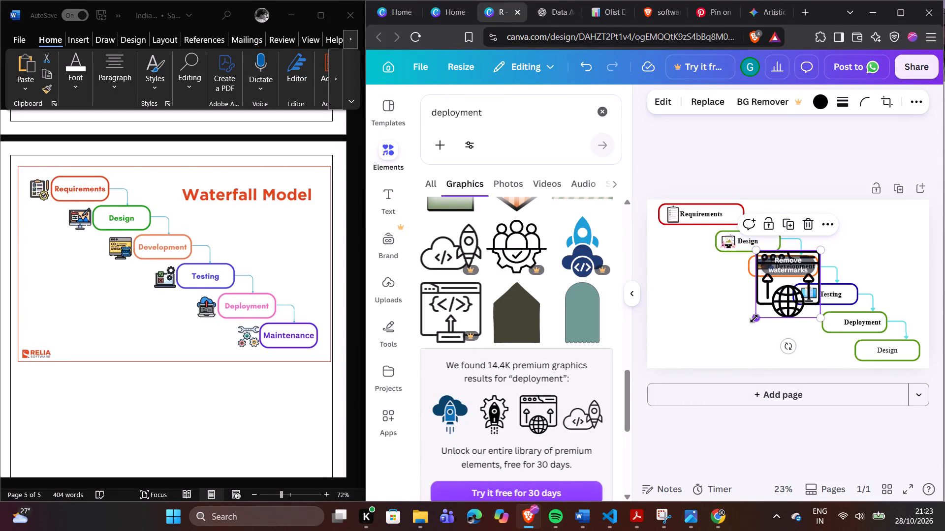
Shrink the browser-and-globe graphic to icon size and place it inside the Deployment box, before the label.
{"action": "left_click_drag", "start_coordinate": [754, 319], "coordinate": [791, 262]}
{"action": "left_click", "coordinate": [860, 258]}
{"action": "left_click_drag", "start_coordinate": [807, 263], "coordinate": [830, 324]}
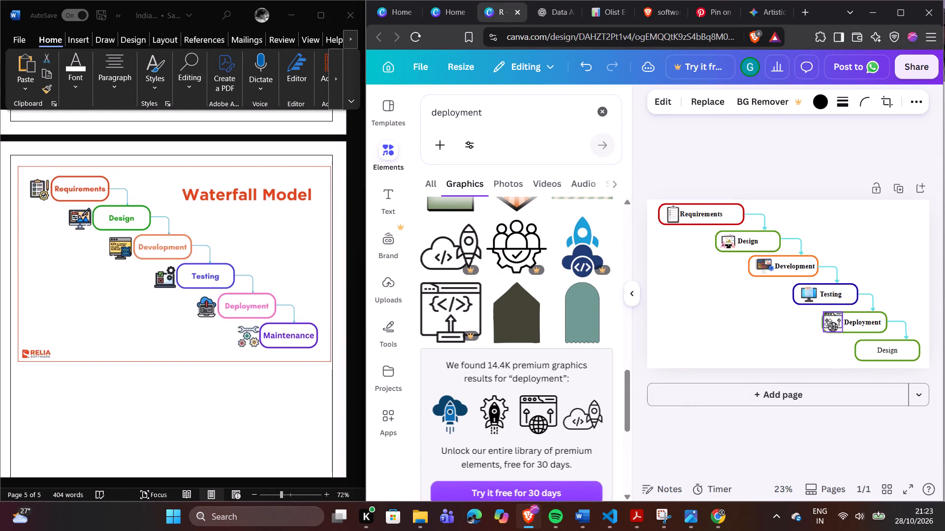
{"action": "left_click_drag", "start_coordinate": [830, 324], "coordinate": [833, 324]}
{"action": "left_click_drag", "start_coordinate": [827, 334], "coordinate": [832, 329]}
{"action": "left_click", "coordinate": [885, 284]}
{"action": "left_click", "coordinate": [894, 297]}
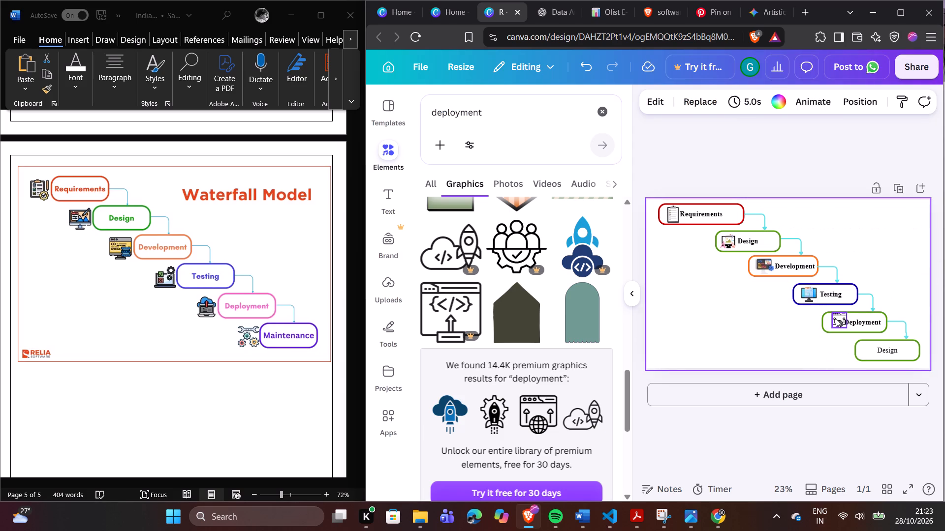
{"action": "left_click", "coordinate": [836, 319]}
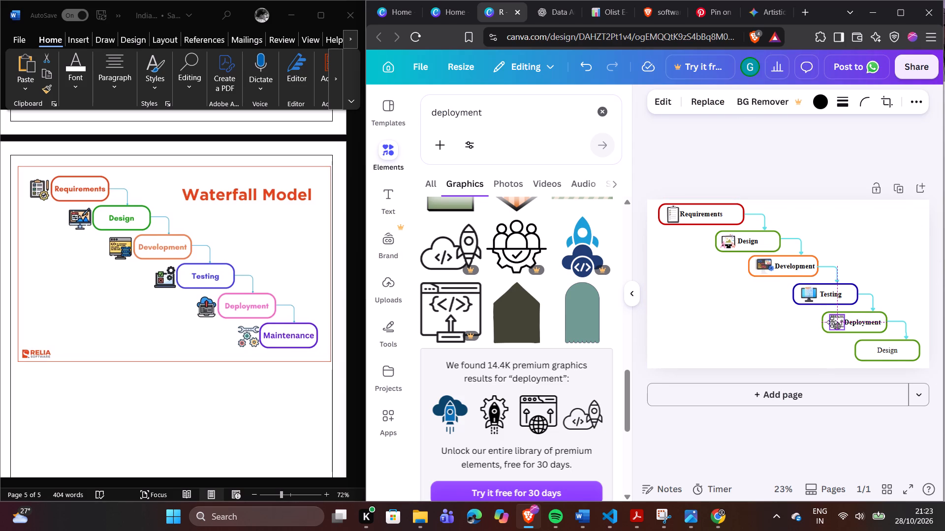
Add three more spaces before the Deployment label so the text clears the icon.
{"action": "left_click", "coordinate": [844, 322]}
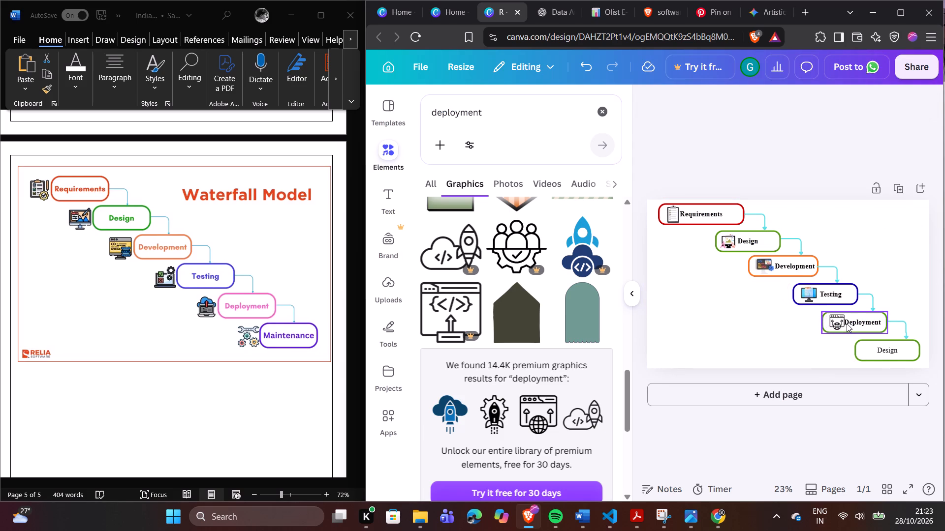
{"action": "left_click", "coordinate": [847, 324]}
{"action": "left_click", "coordinate": [846, 324]}
{"action": "left_click", "coordinate": [846, 323]}
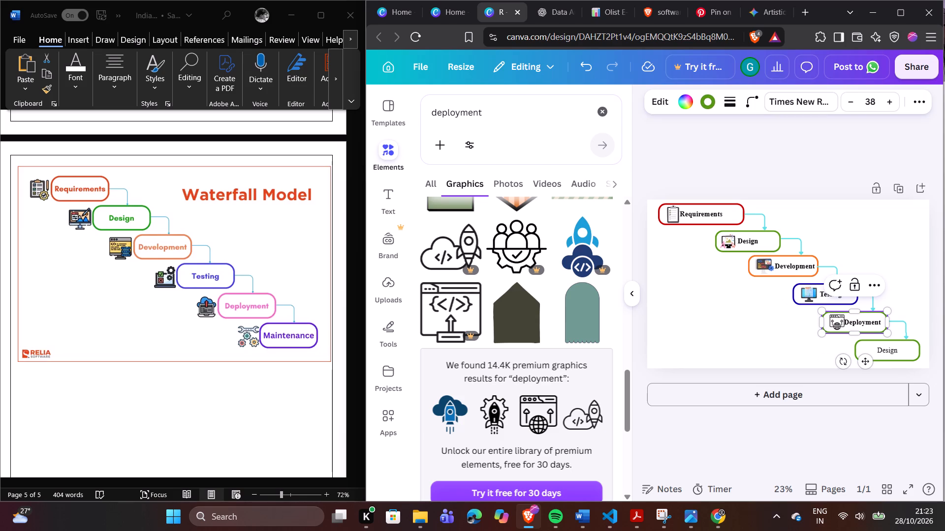
{"action": "key", "text": "space"}
{"action": "key", "text": "space"}
{"action": "key", "text": "space"}
{"action": "left_click", "coordinate": [755, 324]}
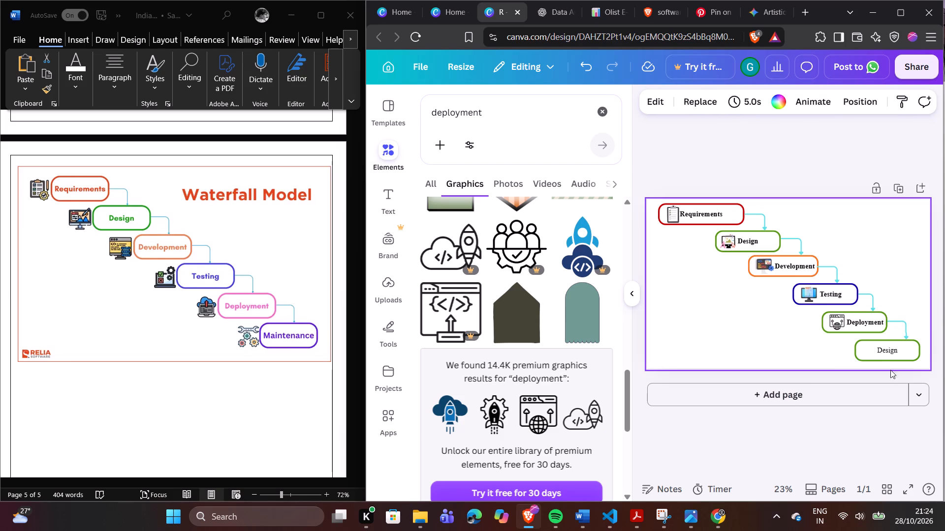
Change the sixth box's outline to the violet default solid colour.
{"action": "left_click", "coordinate": [879, 348]}
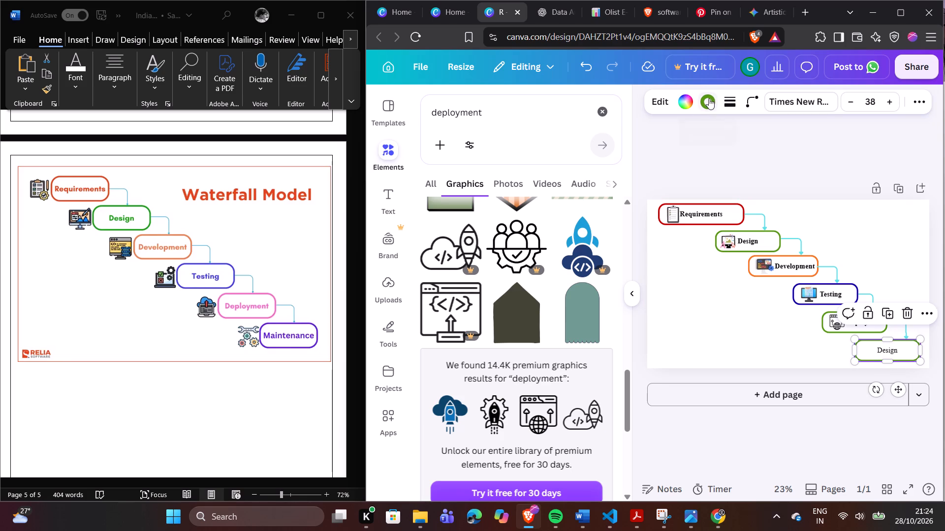
{"action": "left_click", "coordinate": [709, 96]}
{"action": "scroll", "coordinate": [511, 394], "scroll_direction": "down", "scroll_amount": 2}
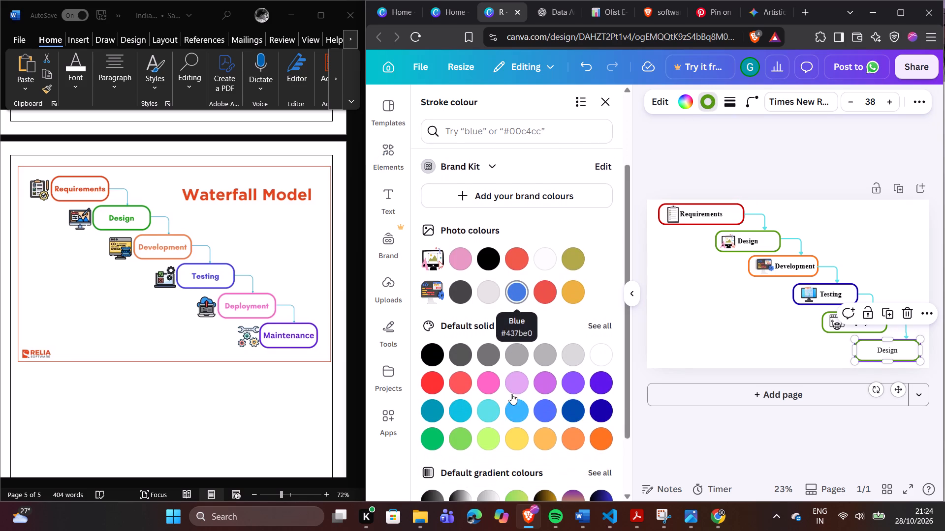
{"action": "left_click", "coordinate": [604, 360]}
{"action": "double_click", "coordinate": [710, 326]}
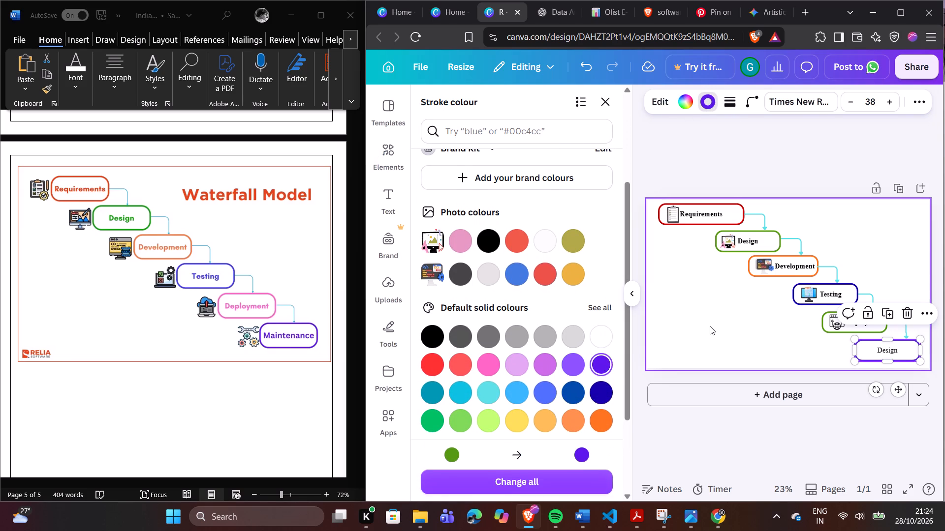
Change the Deployment box's outline to the pastel magenta photo colour #e699c1.
{"action": "left_click", "coordinate": [861, 329]}
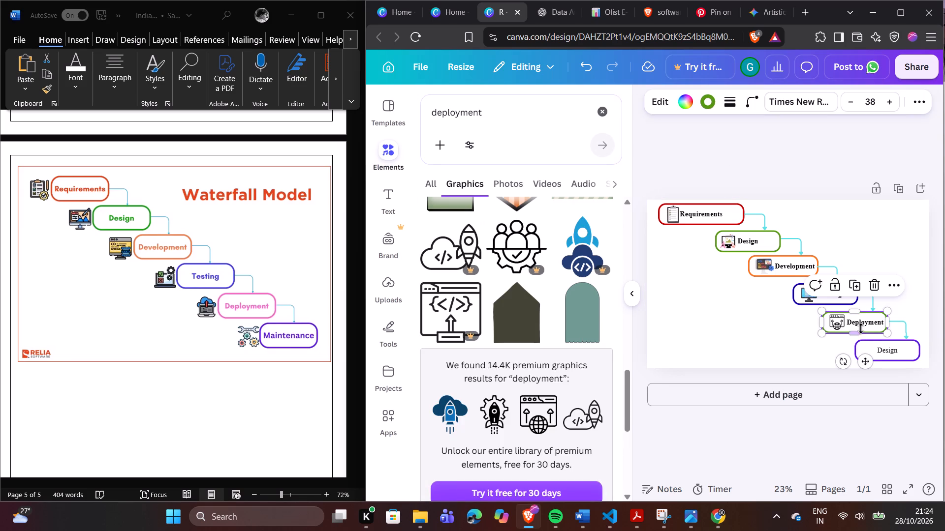
{"action": "left_click", "coordinate": [708, 101]}
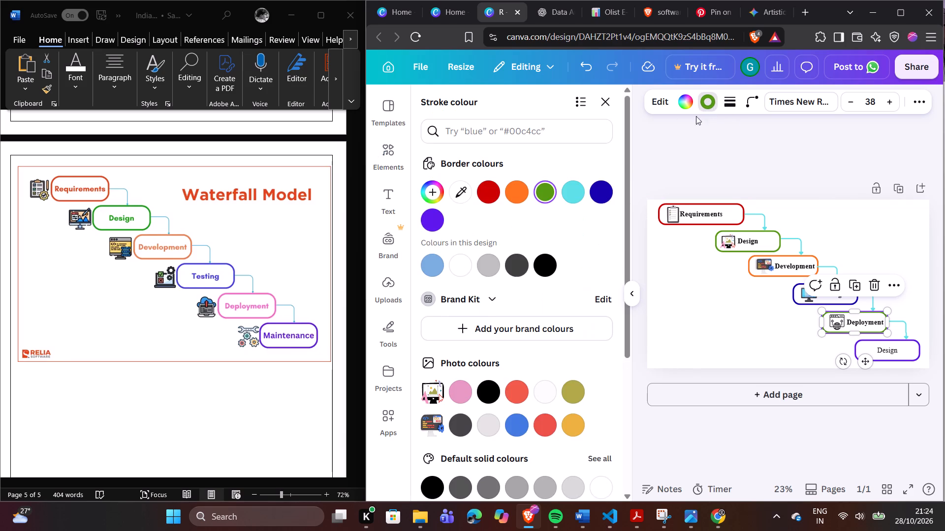
{"action": "left_click", "coordinate": [463, 390]}
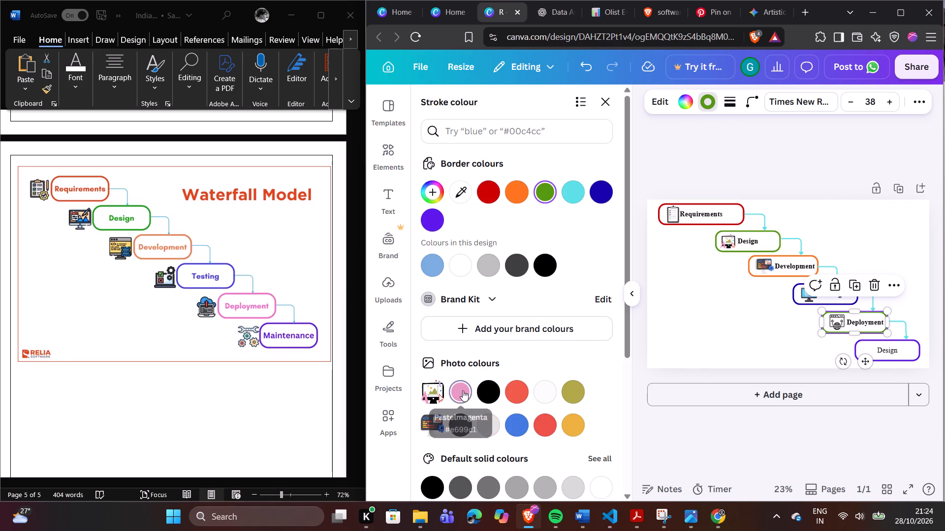
{"action": "left_click", "coordinate": [622, 336]}
{"action": "left_click", "coordinate": [625, 332]}
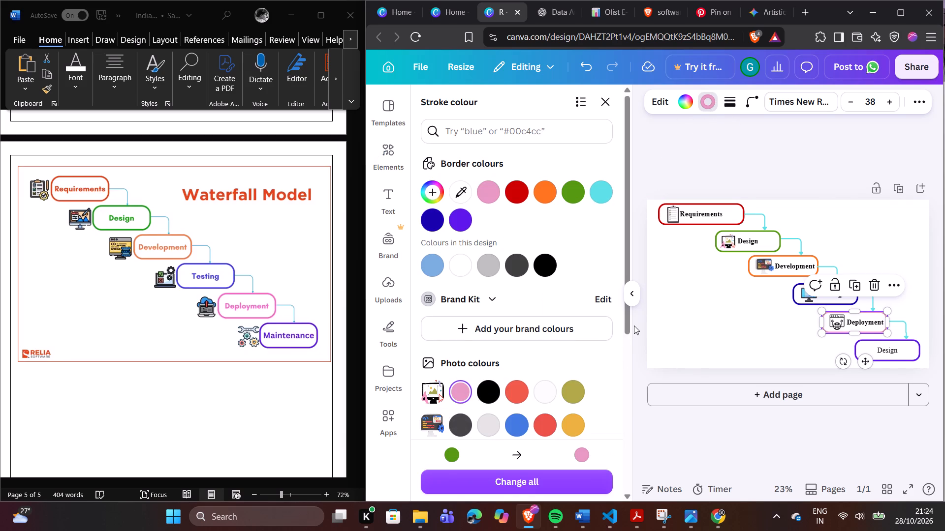
{"action": "left_click", "coordinate": [640, 307]}
{"action": "left_click", "coordinate": [675, 302]}
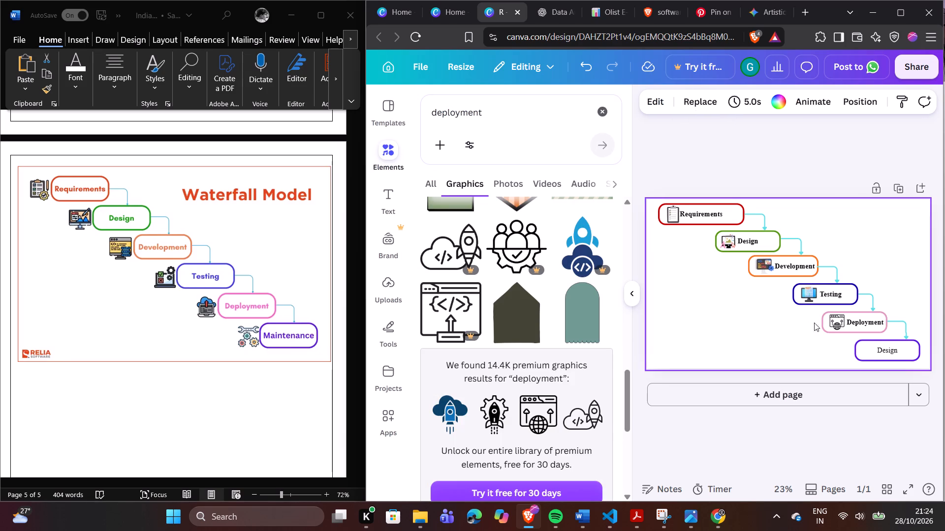
Replace the "Design" label in the sixth, violet-outlined box with "Maintenance".
{"action": "double_click", "coordinate": [889, 349]}
{"action": "left_click", "coordinate": [889, 349]}
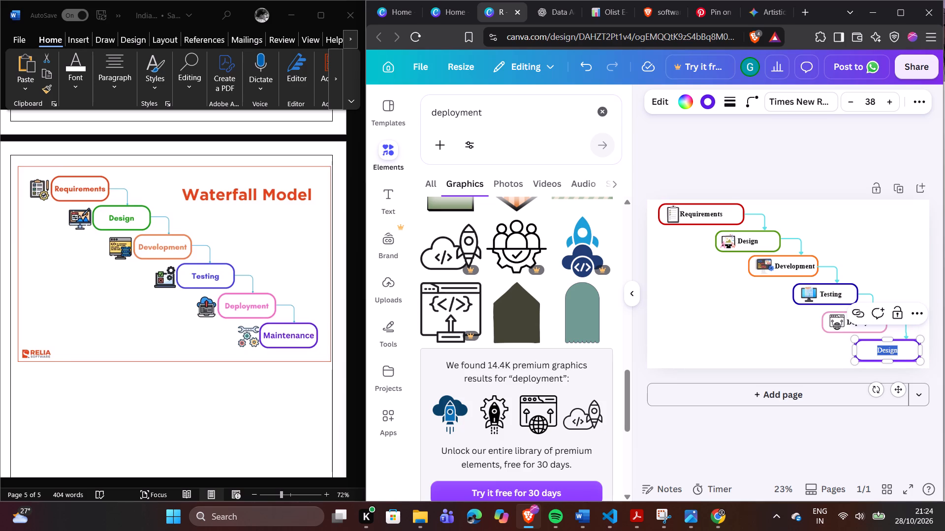
{"action": "key", "text": "shift+m"}
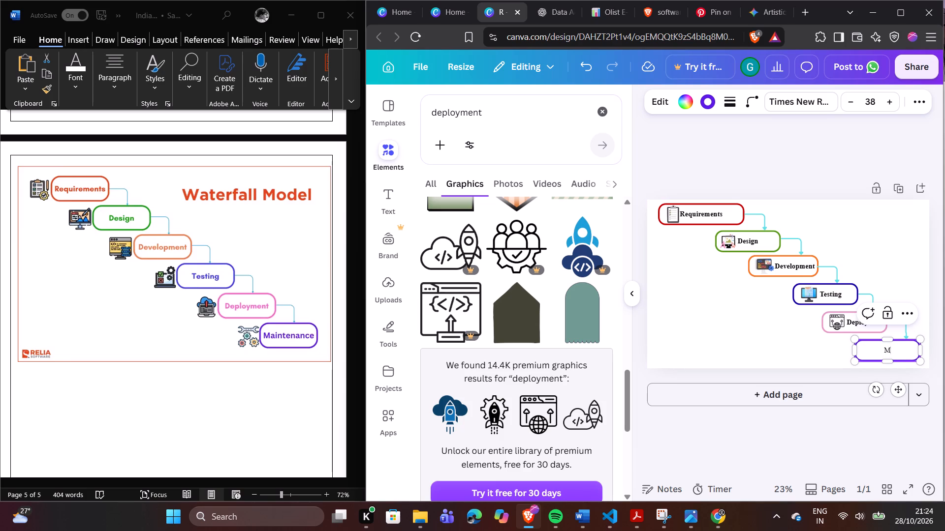
{"action": "type", "text": "ain"}
{"action": "type", "text": "te"}
{"action": "type", "text": "na"}
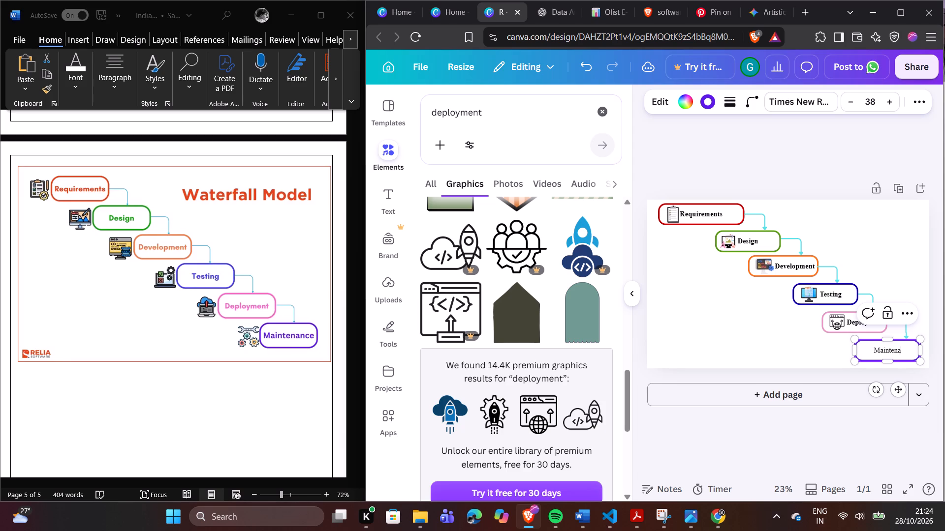
{"action": "type", "text": "nce"}
Make the Maintenance label bold.
{"action": "double_click", "coordinate": [881, 349]}
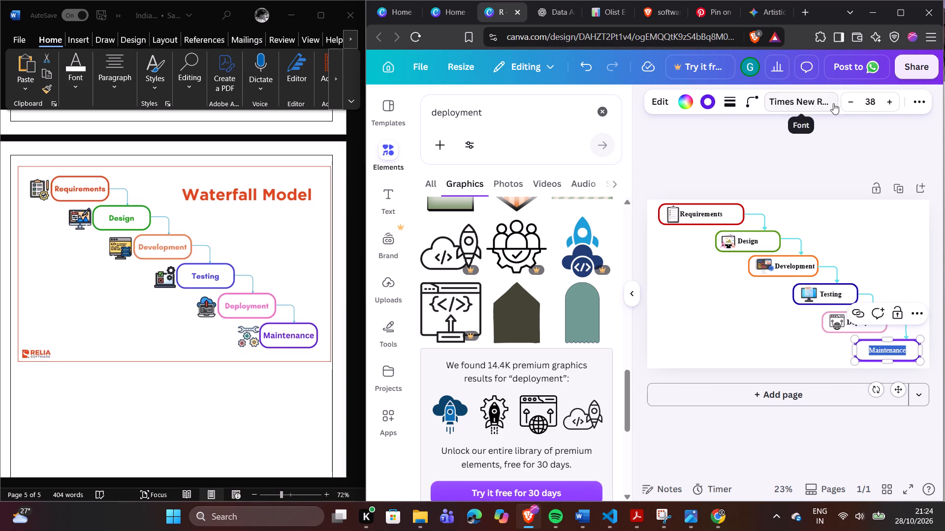
{"action": "left_click", "coordinate": [631, 294]}
{"action": "left_click", "coordinate": [725, 101]}
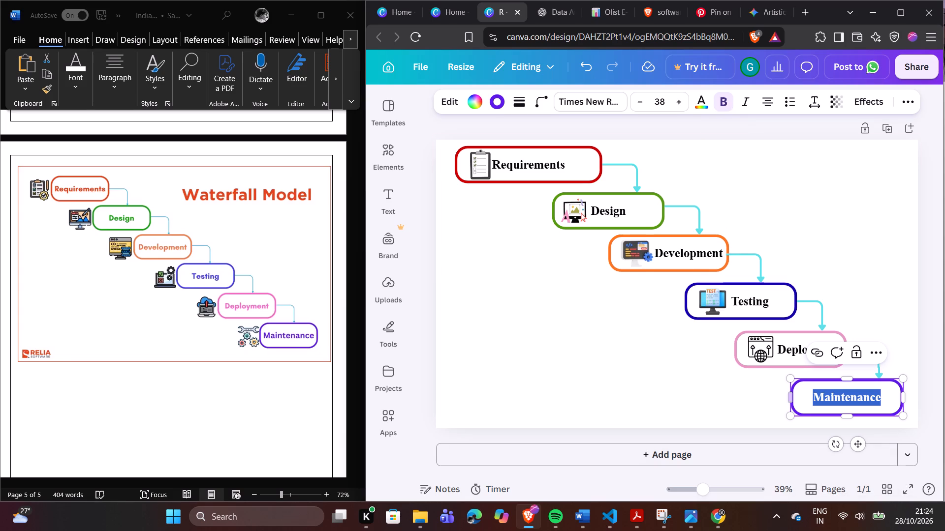
Insert ten spaces before the Maintenance label to make room for an icon in its box.
{"action": "left_click", "coordinate": [810, 399]}
{"action": "left_click", "coordinate": [811, 398]}
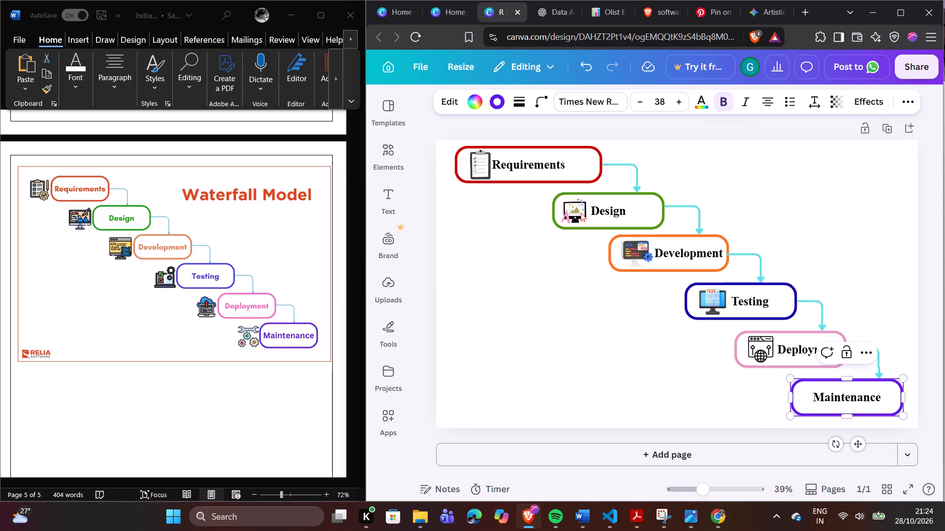
{"action": "key", "text": "space"}
{"action": "key", "text": "space"}
{"action": "key", "text": "space"}
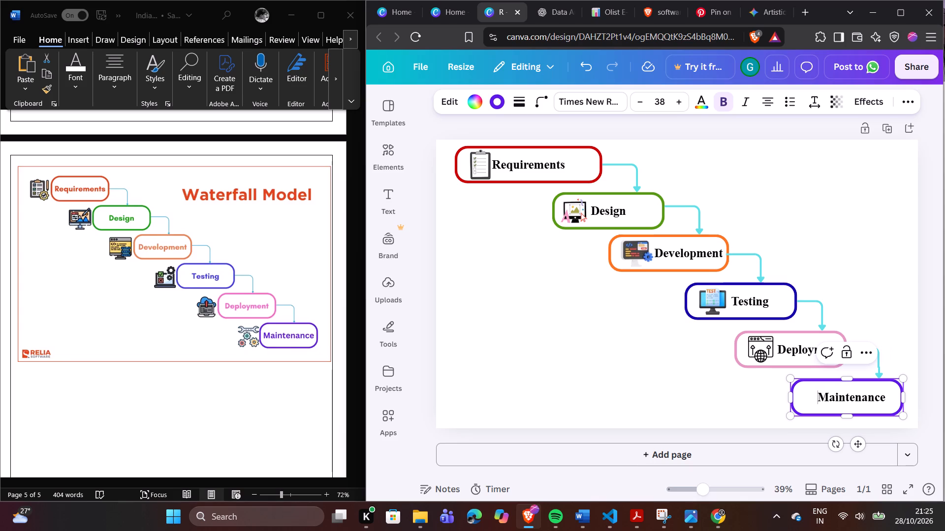
{"action": "key", "text": "space"}
{"action": "key", "text": "space"}
{"action": "key", "text": "space"}
{"action": "key", "text": "space"}
{"action": "key", "text": "space"}
{"action": "key", "text": "space"}
{"action": "key", "text": "space"}
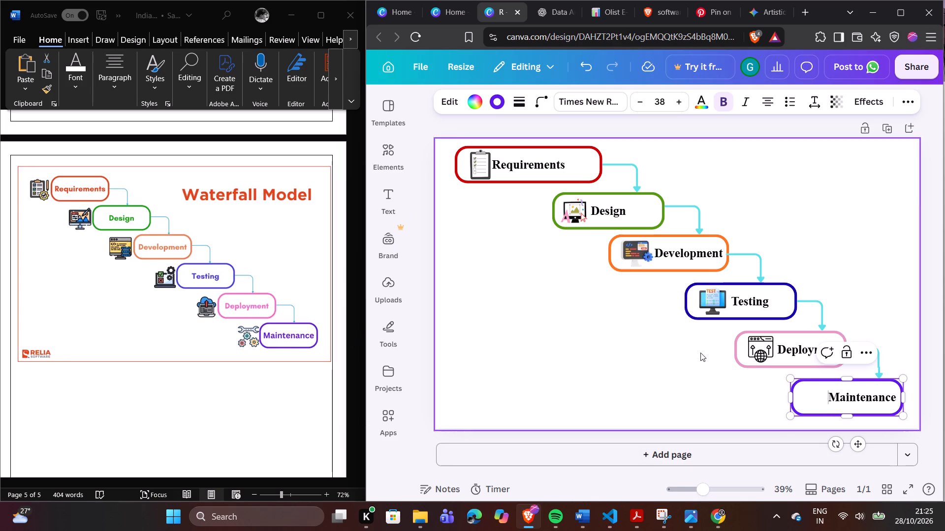
Search the elements library for "Maintenance", reusing the label text, and add the crossed hammer-and-wrench graphic to the page.
{"action": "double_click", "coordinate": [849, 393]}
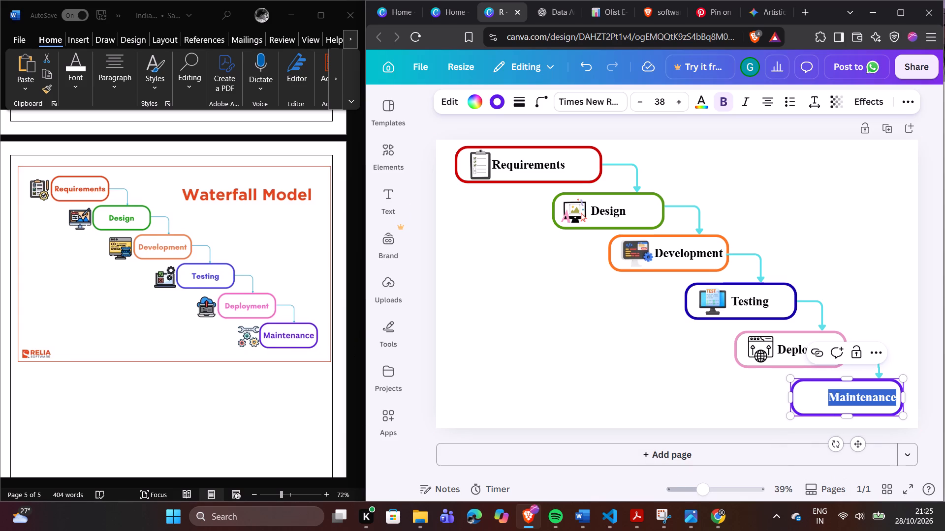
{"action": "key", "text": "ctrl+c"}
{"action": "left_click", "coordinate": [398, 152]}
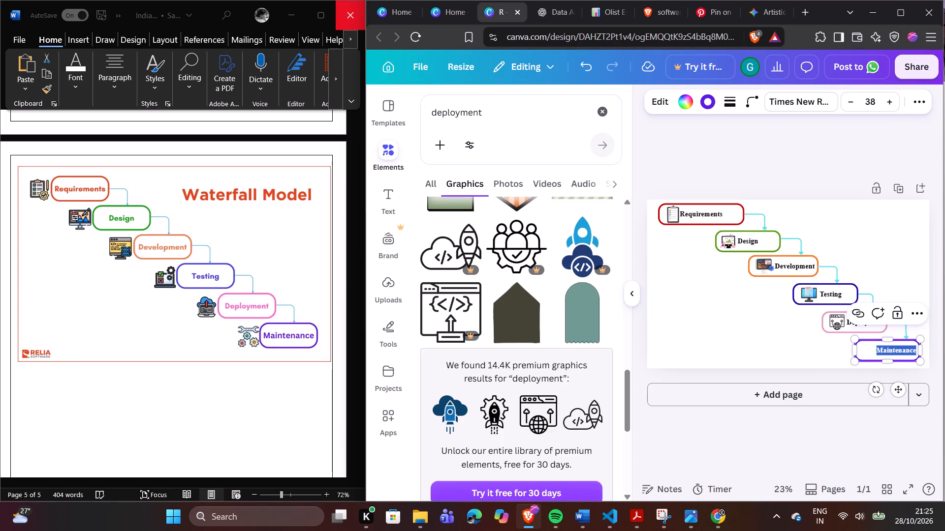
{"action": "left_click", "coordinate": [597, 116]}
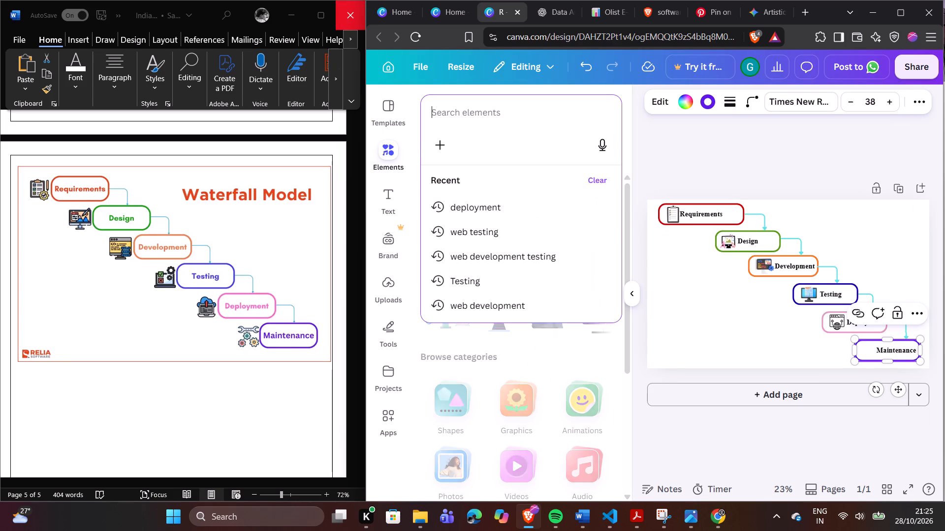
{"action": "key", "text": "ctrl+v"}
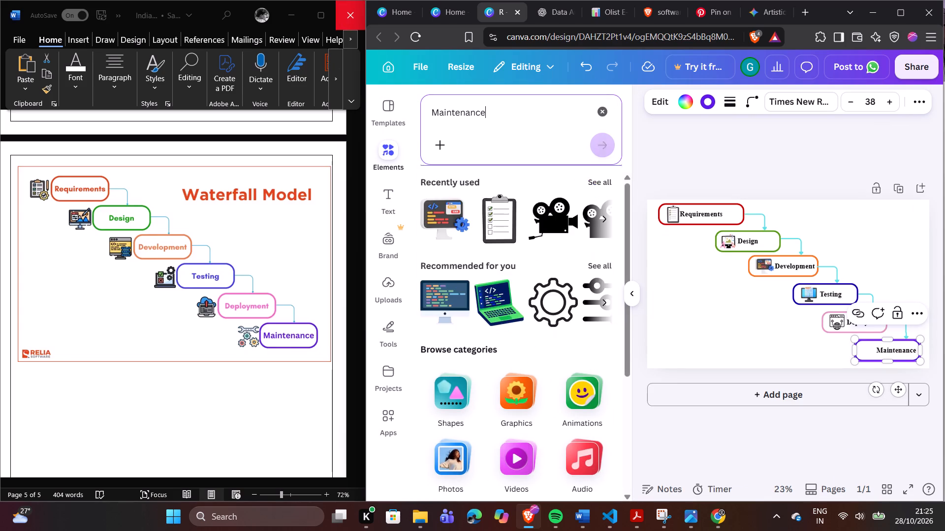
{"action": "key", "text": "Return"}
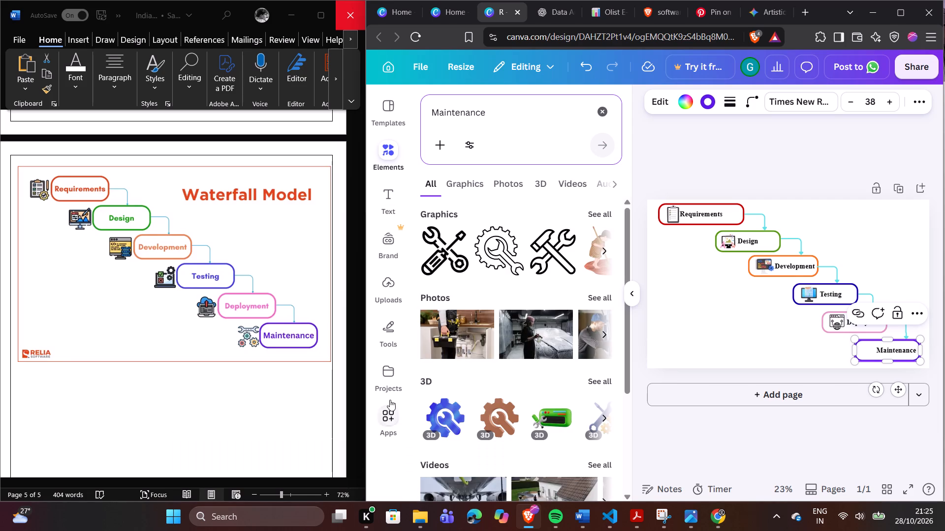
{"action": "left_click", "coordinate": [565, 256]}
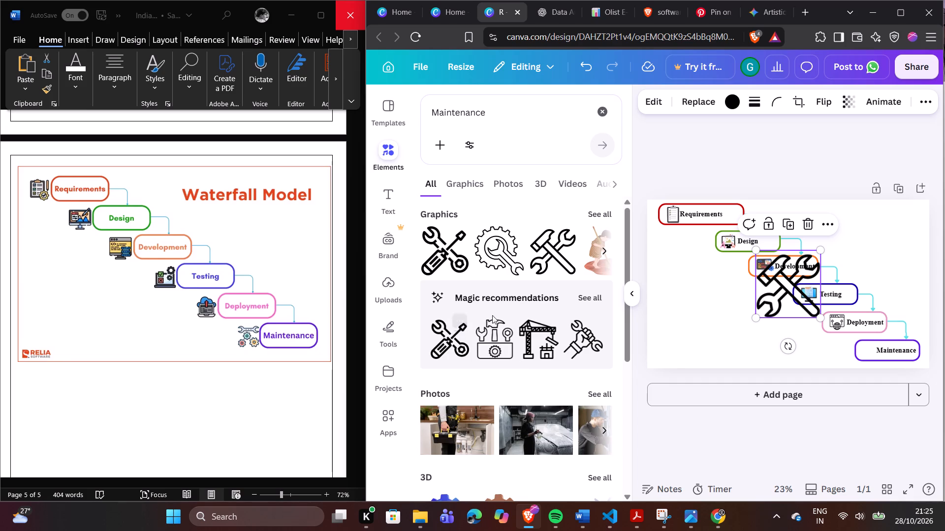
Shrink the hammer-and-wrench graphic to icon size and place it inside the Maintenance box, before the label.
{"action": "left_click", "coordinate": [633, 295]}
{"action": "left_click_drag", "start_coordinate": [661, 293], "coordinate": [630, 370]}
{"action": "left_click_drag", "start_coordinate": [587, 418], "coordinate": [673, 324]}
{"action": "left_click", "coordinate": [631, 333]}
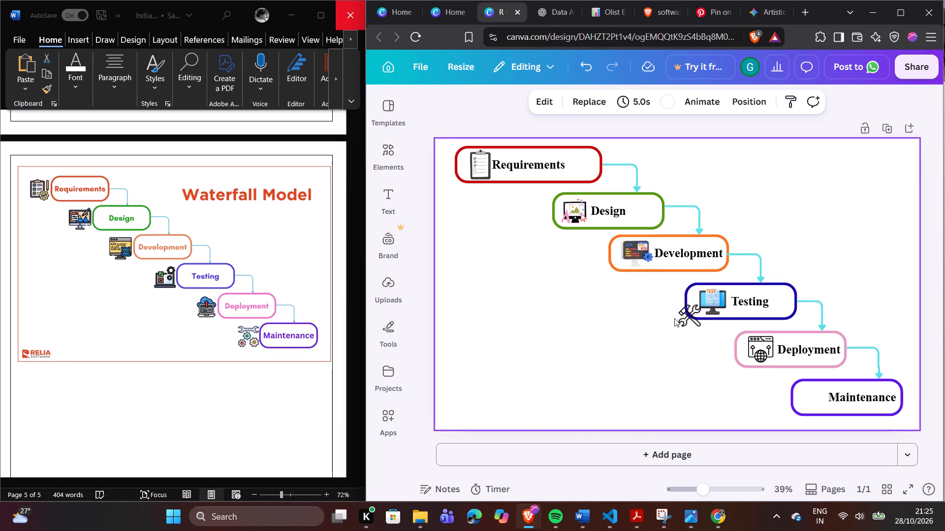
{"action": "left_click_drag", "start_coordinate": [694, 317], "coordinate": [813, 396]}
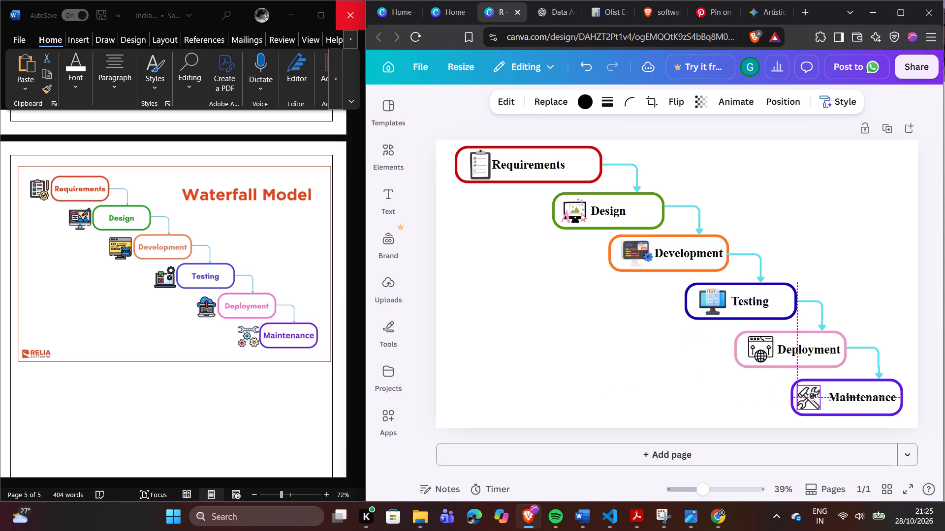
{"action": "left_click_drag", "start_coordinate": [813, 396], "coordinate": [817, 400]}
{"action": "left_click", "coordinate": [730, 388]}
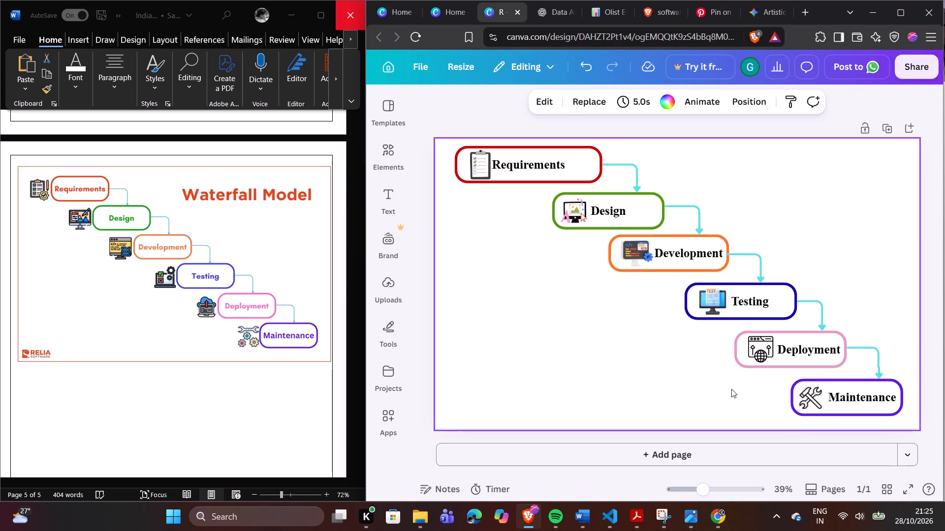
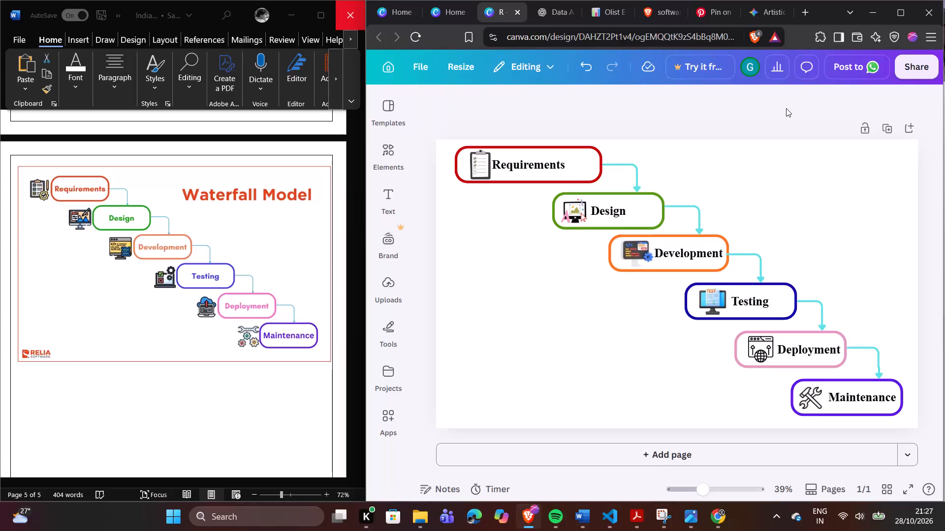
Narrow the red Requirements box slightly by pulling in its right edge.
{"action": "left_click", "coordinate": [590, 176]}
{"action": "left_click_drag", "start_coordinate": [602, 169], "coordinate": [593, 169]}
Shift the vertical segment and arrowhead end of the Requirements-to-Design arrow slightly left, keeping its drop straight onto the Design box.
{"action": "left_click", "coordinate": [636, 174]}
{"action": "left_click_drag", "start_coordinate": [637, 174], "coordinate": [633, 174]}
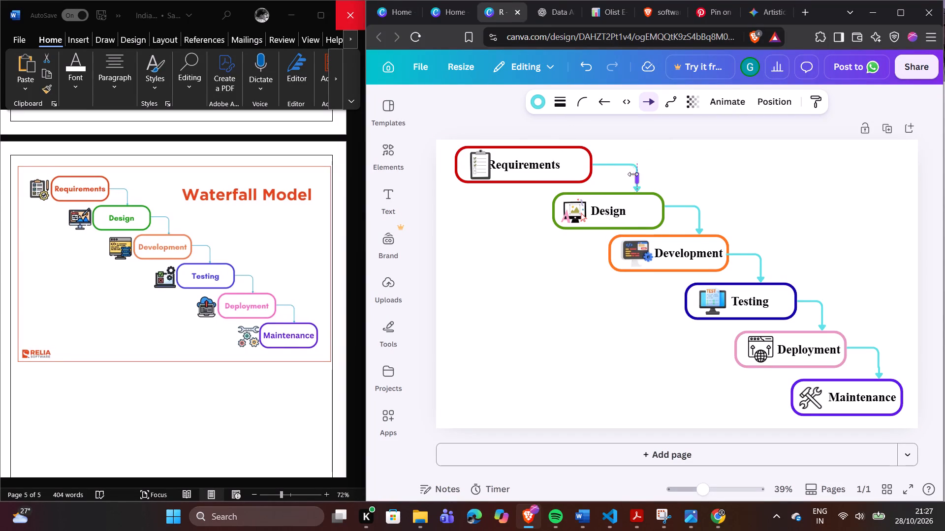
{"action": "left_click_drag", "start_coordinate": [633, 174], "coordinate": [628, 175]}
{"action": "left_click_drag", "start_coordinate": [638, 191], "coordinate": [634, 192]}
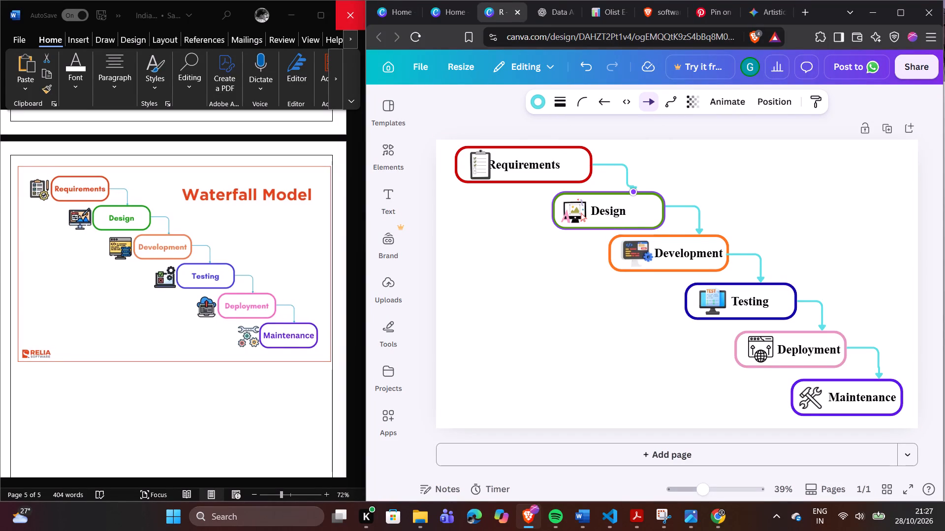
{"action": "left_click_drag", "start_coordinate": [634, 192], "coordinate": [629, 192]}
{"action": "left_click", "coordinate": [656, 171]}
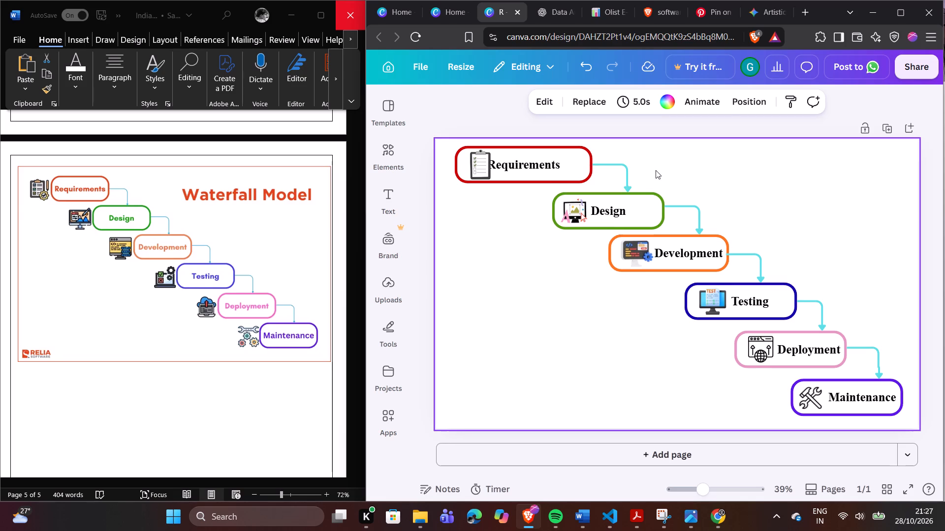